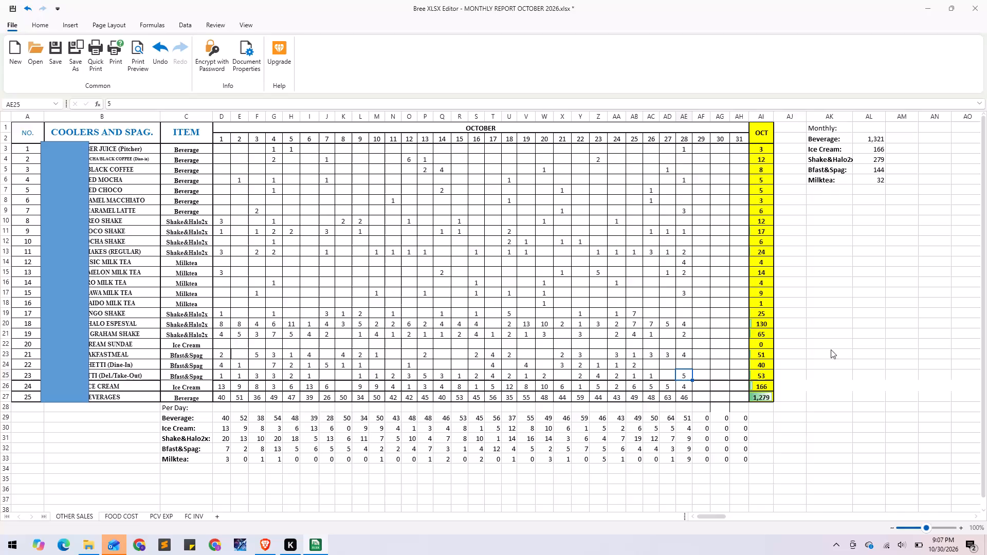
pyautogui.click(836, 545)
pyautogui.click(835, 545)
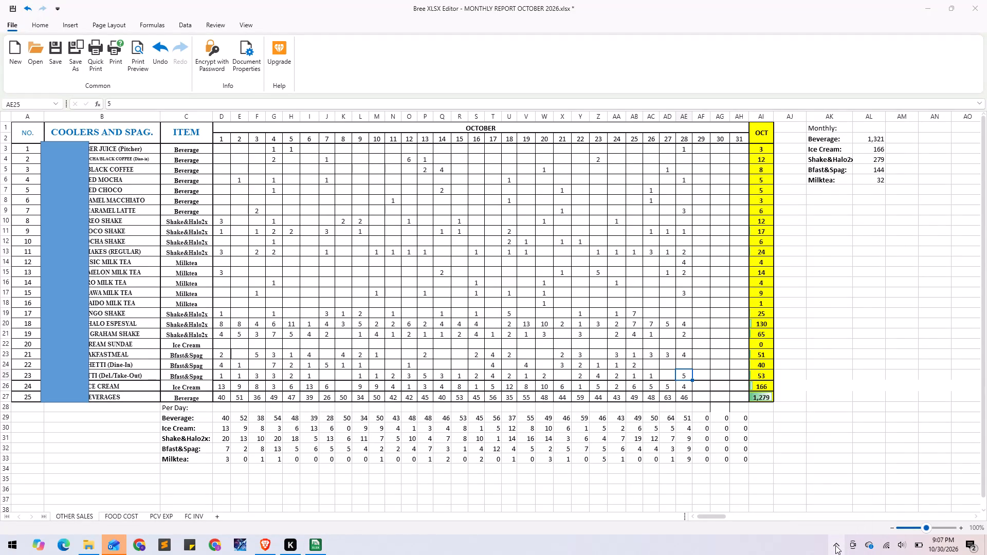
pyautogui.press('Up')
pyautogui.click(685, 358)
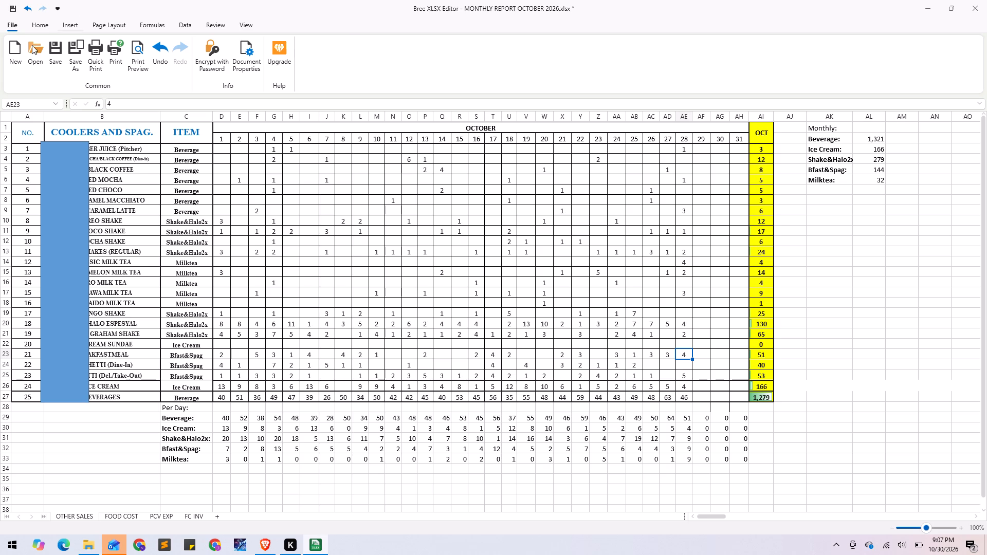
# Create a new blank workbook without saving the changes to the monthly report.
pyautogui.click(14, 51)
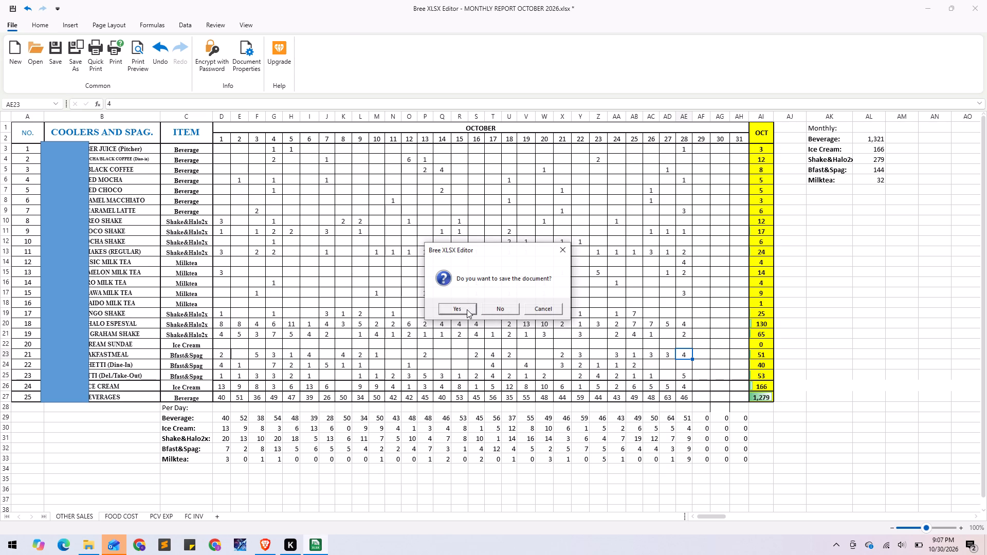
pyautogui.click(494, 307)
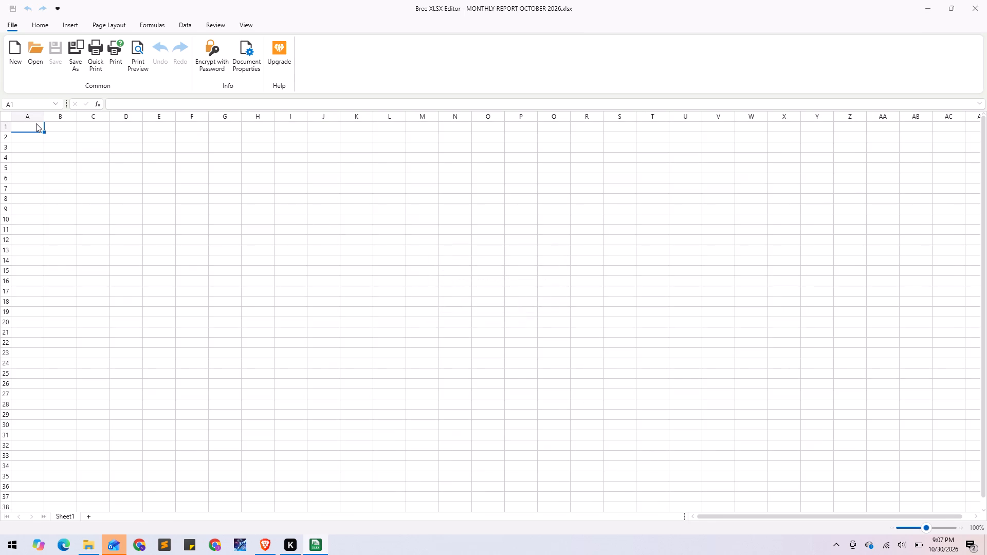
# Enter the title "Monthly Budget Tracker" in cell A1.
pyautogui.click(36, 123)
pyautogui.hotkey('shift', 'm')
pyautogui.write('onthly')
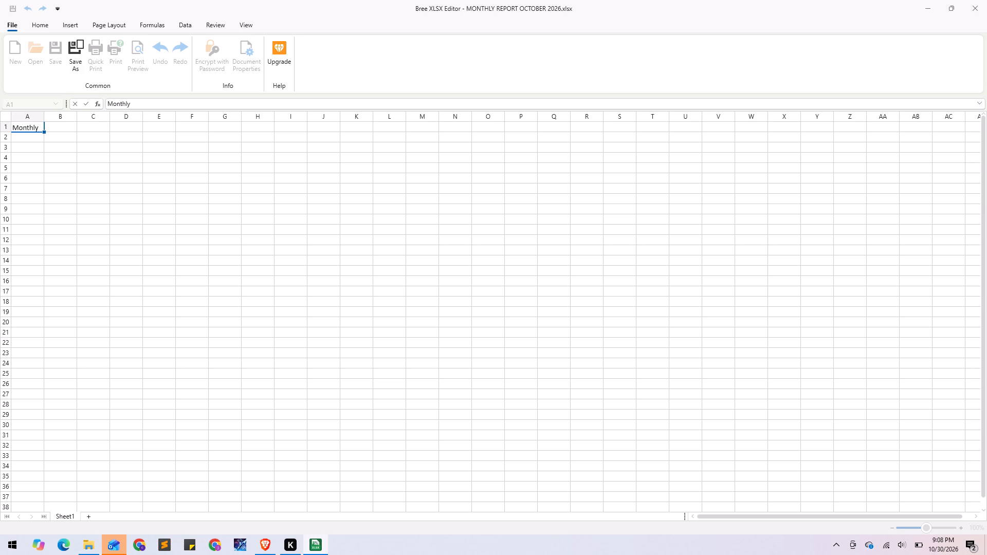
pyautogui.press('space')
pyautogui.write('Budget')
pyautogui.press('space')
pyautogui.write('Tracker')
pyautogui.keyDown('ctrl'); pyautogui.scroll(2, 271, 291); pyautogui.keyUp('ctrl')
pyautogui.keyDown('ctrl'); pyautogui.scroll(2, 170, 220); pyautogui.keyUp('ctrl')
pyautogui.click(103, 162)
# Make the title across cells A1:C1 bold and move to cell A3.
pyautogui.keyDown('ctrl'); pyautogui.scroll(1, 136, 168); pyautogui.keyUp('ctrl')
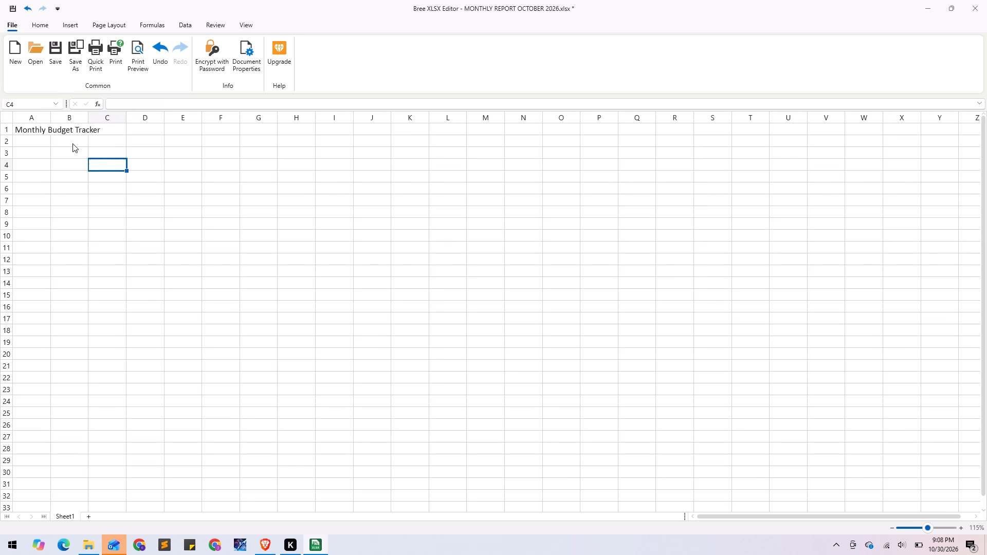
pyautogui.click(75, 127)
pyautogui.click(98, 130)
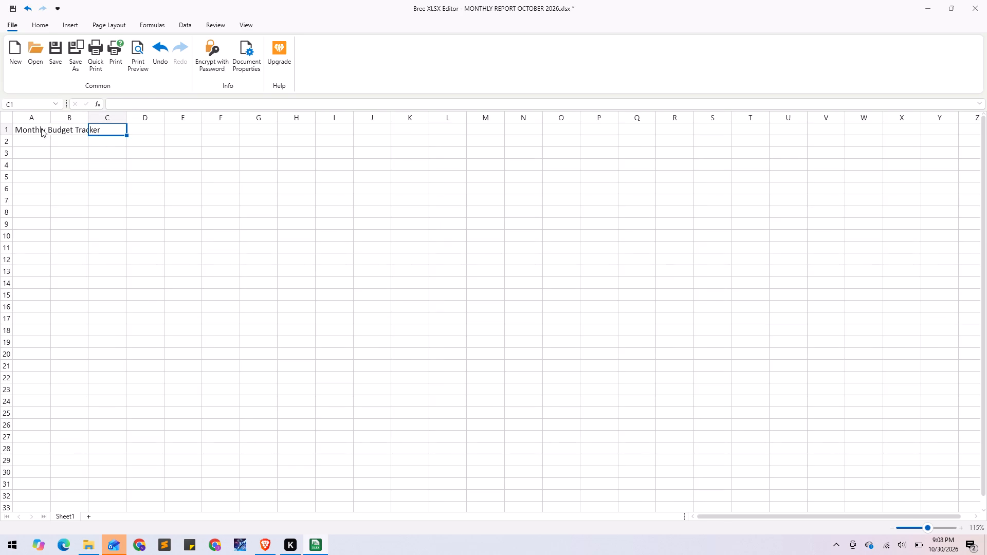
pyautogui.moveTo(29, 127); pyautogui.dragTo(90, 129)
pyautogui.hotkey('ctrl', 'b')
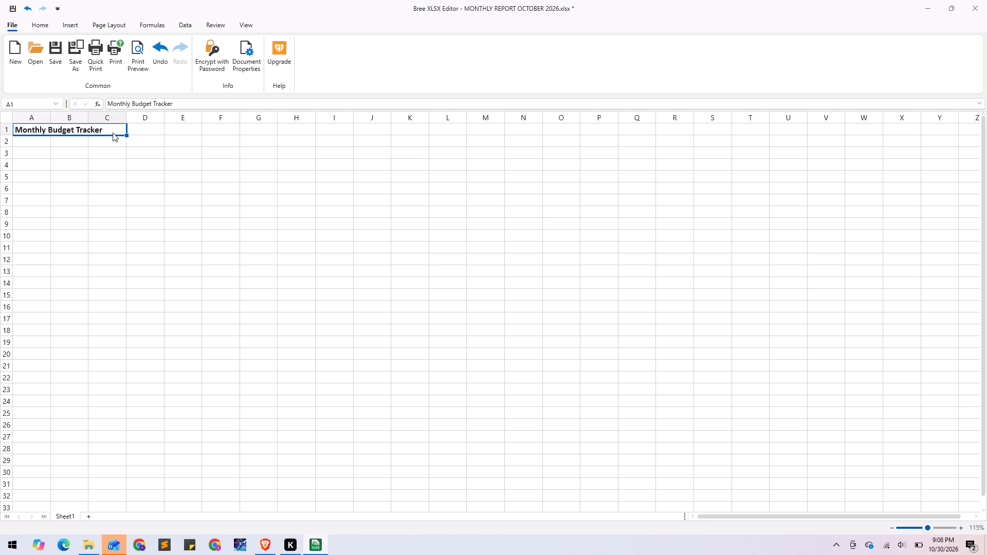
pyautogui.click(110, 147)
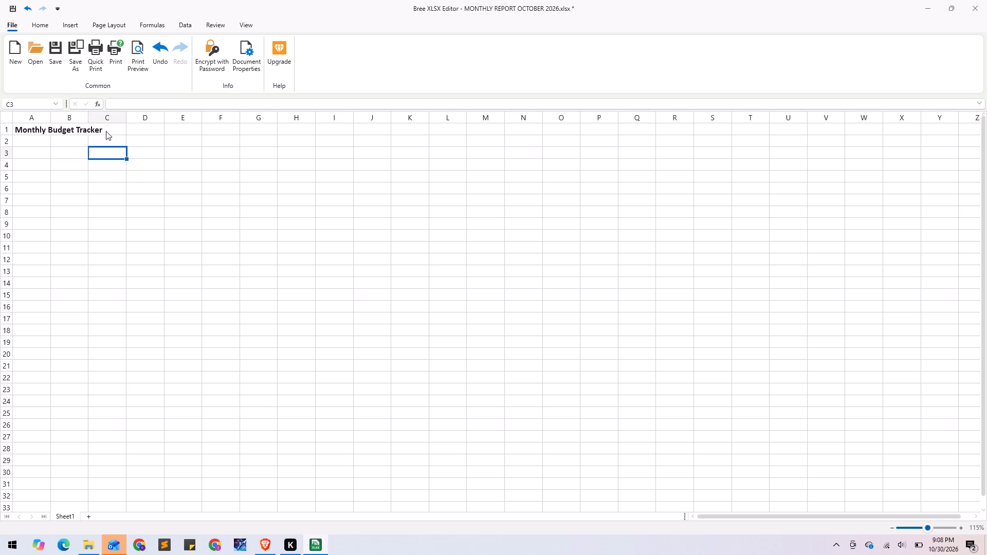
pyautogui.click(21, 156)
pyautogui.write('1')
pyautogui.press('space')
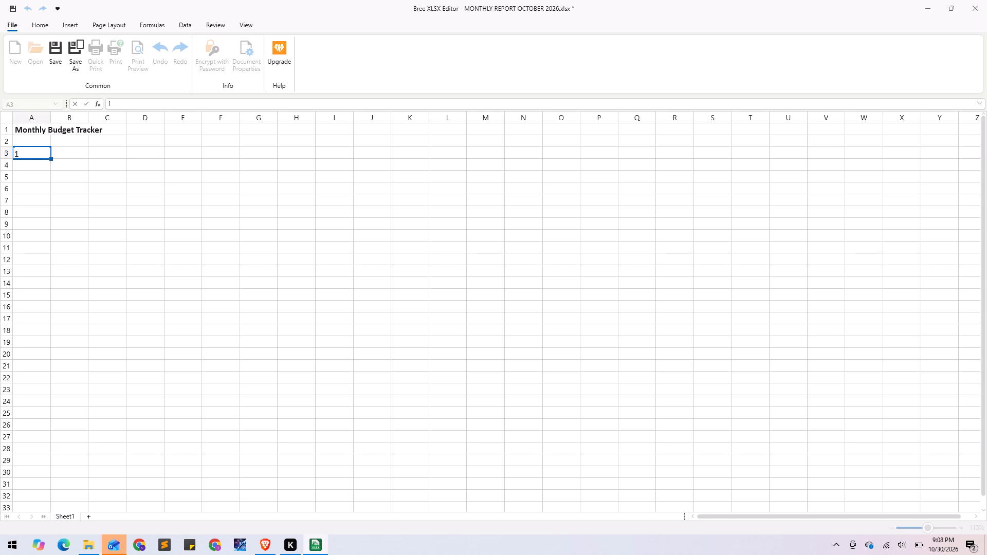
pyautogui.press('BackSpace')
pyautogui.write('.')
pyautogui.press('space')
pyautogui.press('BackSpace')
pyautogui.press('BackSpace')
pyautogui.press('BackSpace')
# Enter the labels "Category:", "Budgeted:", "Actual:" and "Difference:" down column A in cells A3 to A6.
pyautogui.write('Ca')
pyautogui.write('tegory')
pyautogui.hotkey('shift', ':')
pyautogui.press('Return')
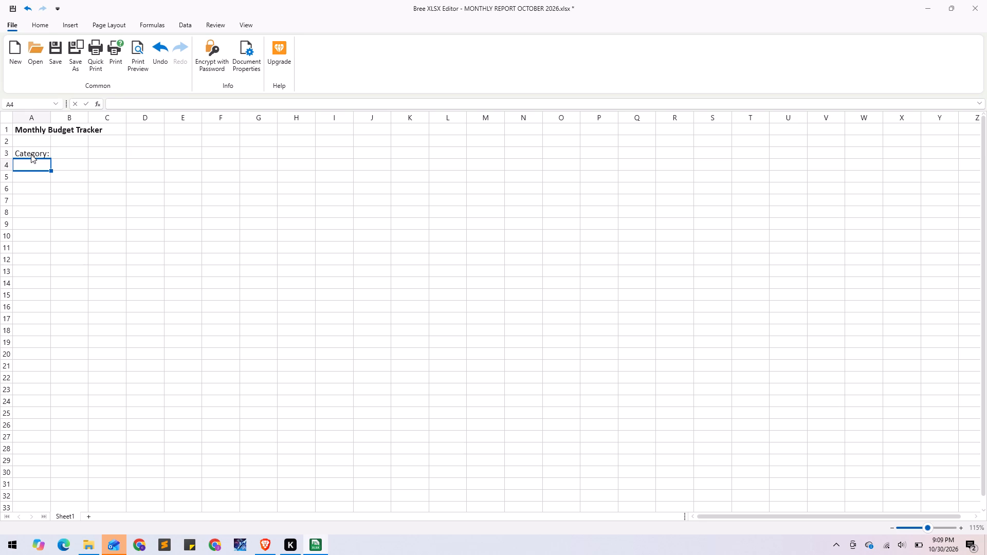
pyautogui.write('Budgeted')
pyautogui.hotkey('shift', ':')
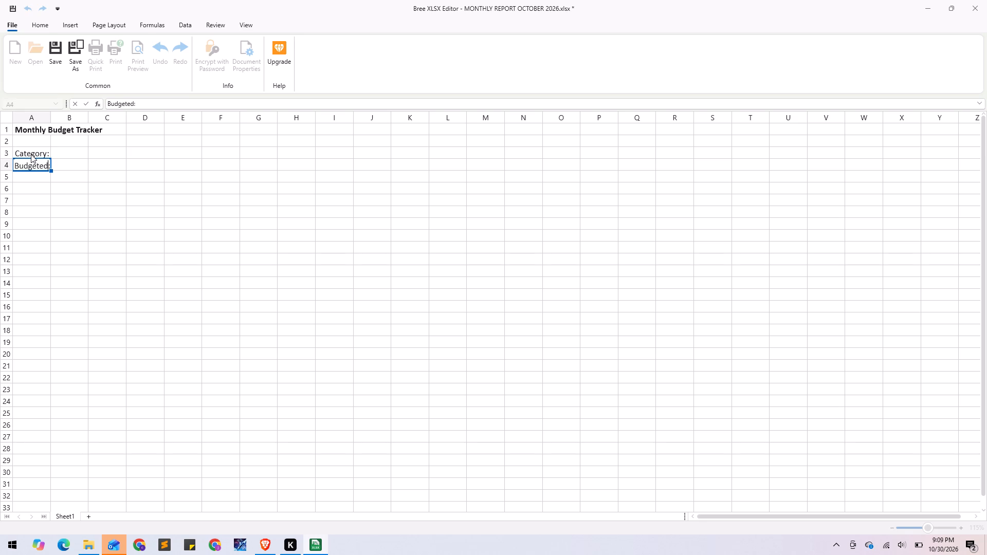
pyautogui.press('Return')
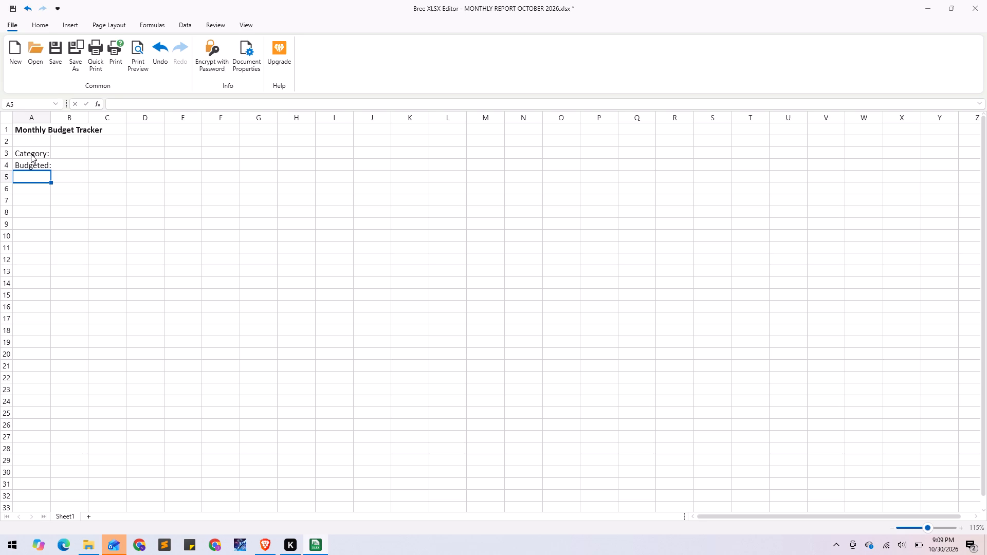
pyautogui.write('Actual')
pyautogui.hotkey('shift', ':')
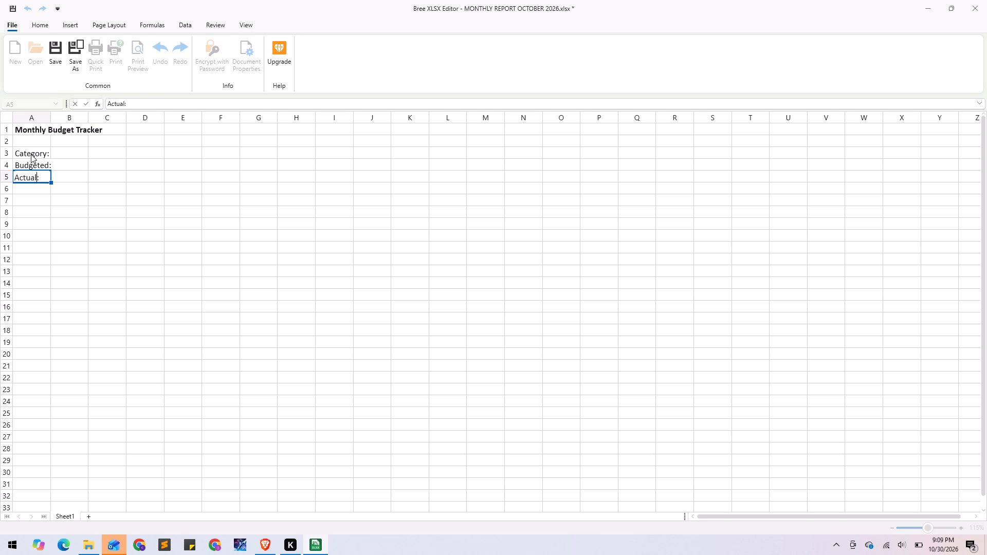
pyautogui.press('Return')
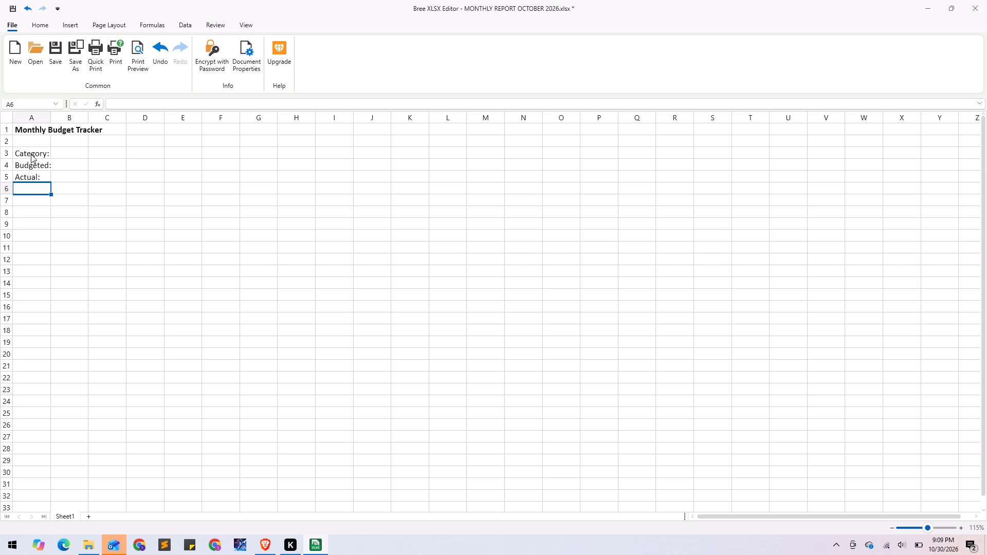
pyautogui.write('Difference')
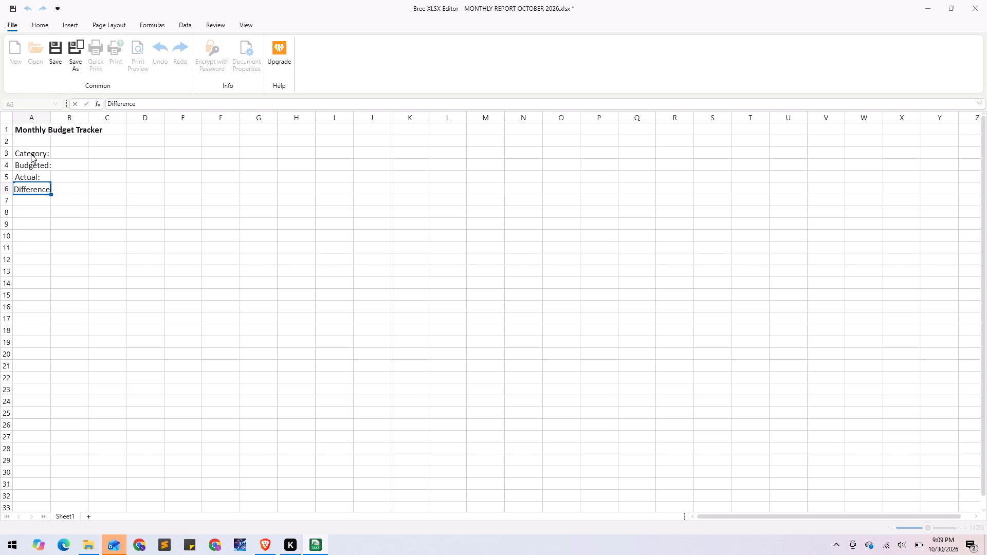
pyautogui.hotkey('shift', ':')
pyautogui.press('Return')
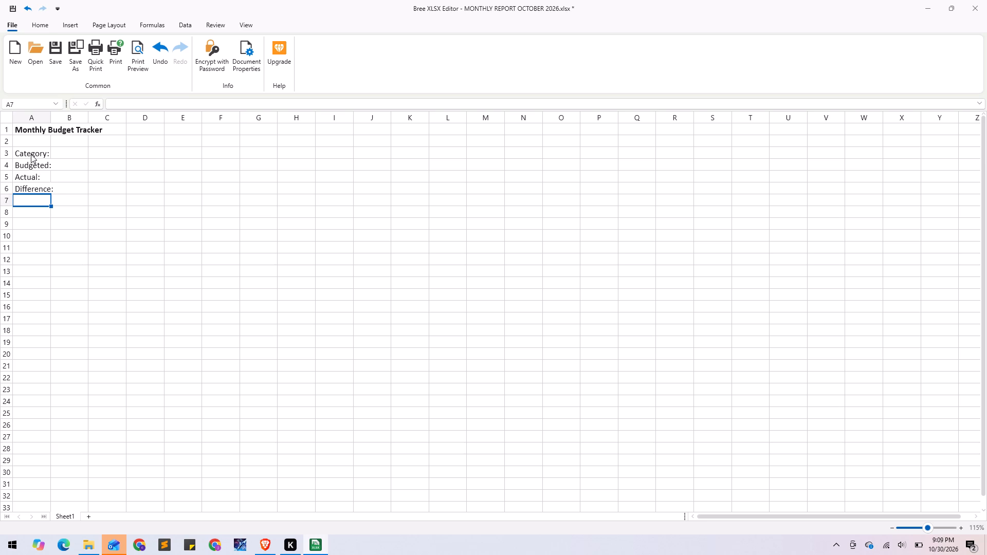
pyautogui.press('Return')
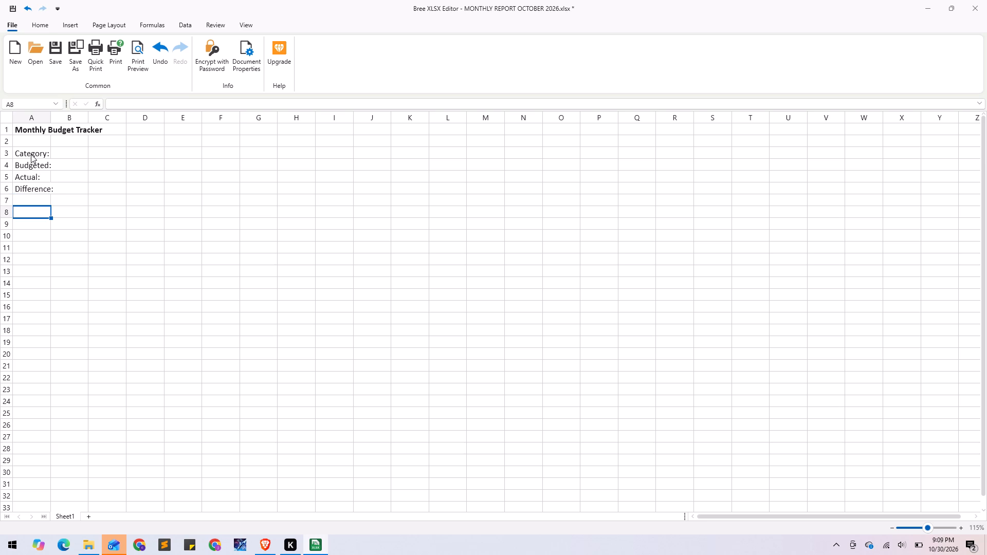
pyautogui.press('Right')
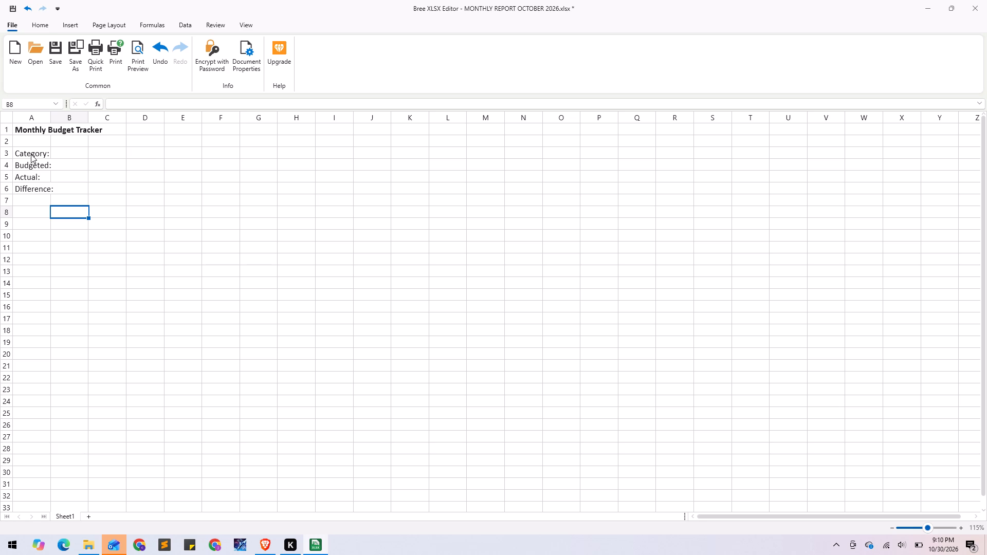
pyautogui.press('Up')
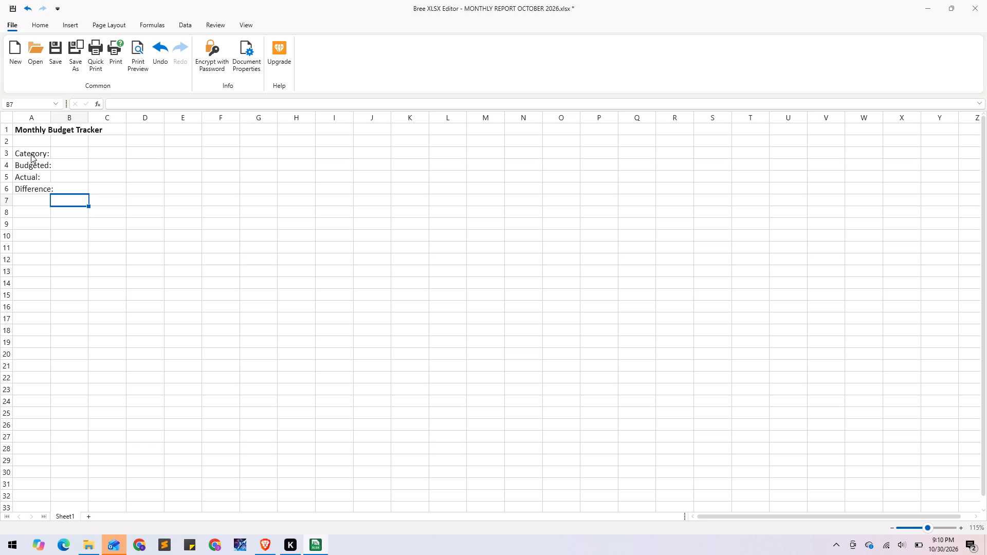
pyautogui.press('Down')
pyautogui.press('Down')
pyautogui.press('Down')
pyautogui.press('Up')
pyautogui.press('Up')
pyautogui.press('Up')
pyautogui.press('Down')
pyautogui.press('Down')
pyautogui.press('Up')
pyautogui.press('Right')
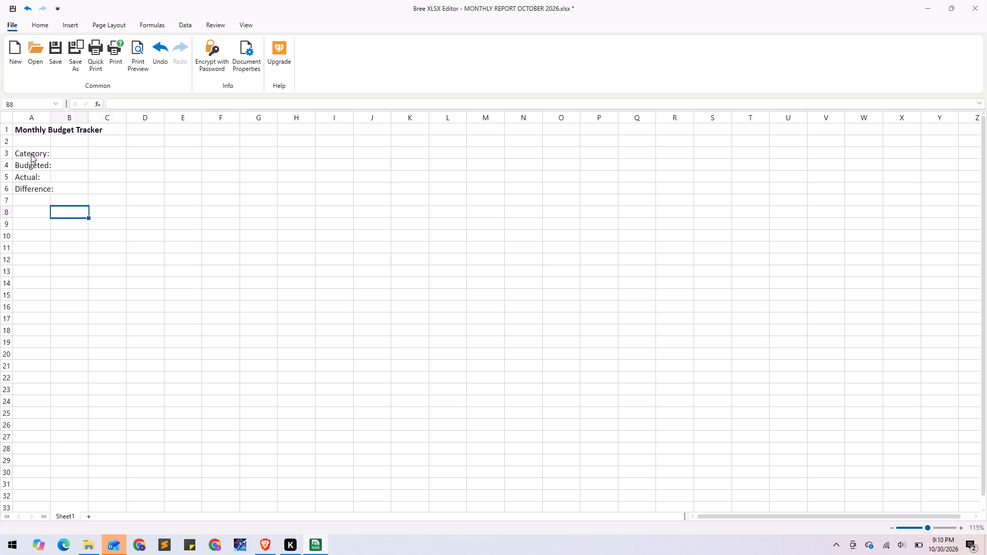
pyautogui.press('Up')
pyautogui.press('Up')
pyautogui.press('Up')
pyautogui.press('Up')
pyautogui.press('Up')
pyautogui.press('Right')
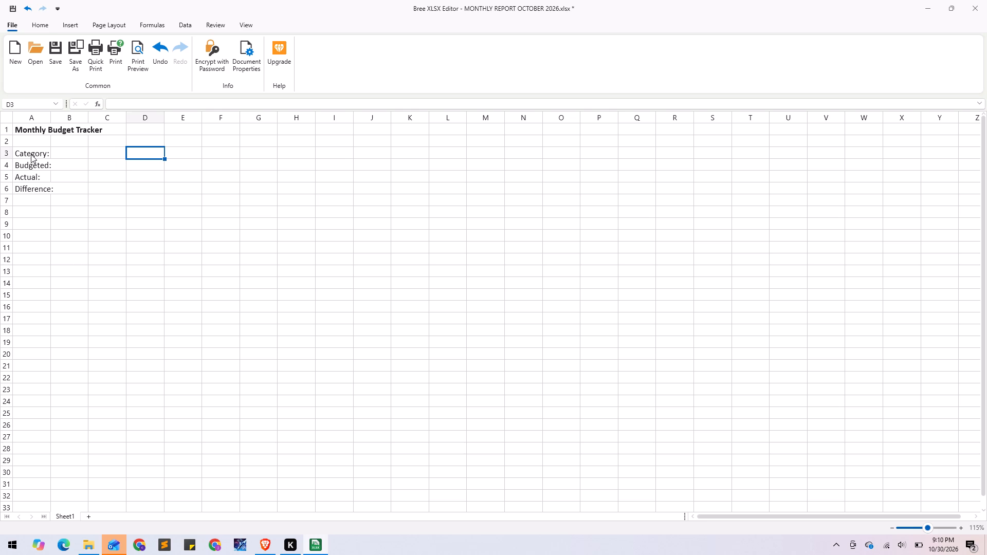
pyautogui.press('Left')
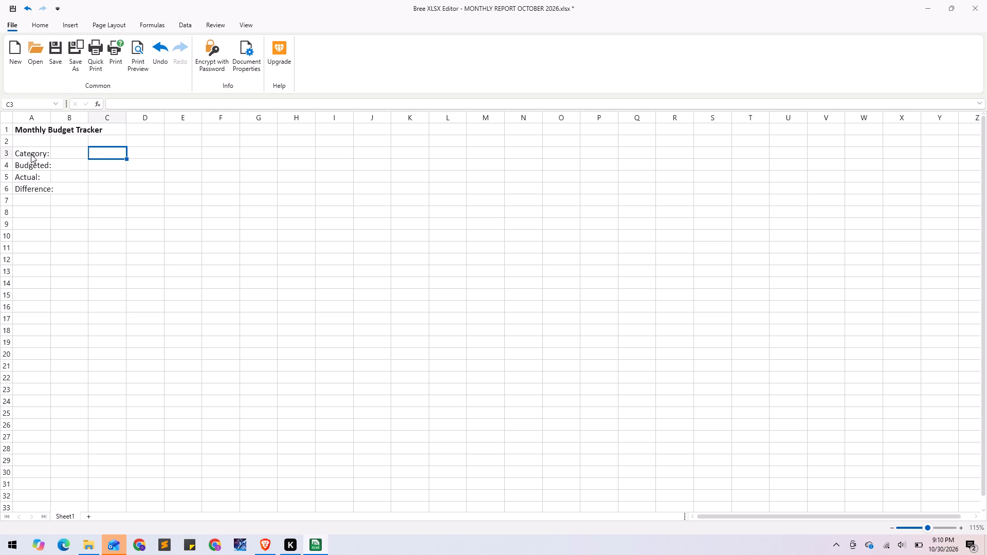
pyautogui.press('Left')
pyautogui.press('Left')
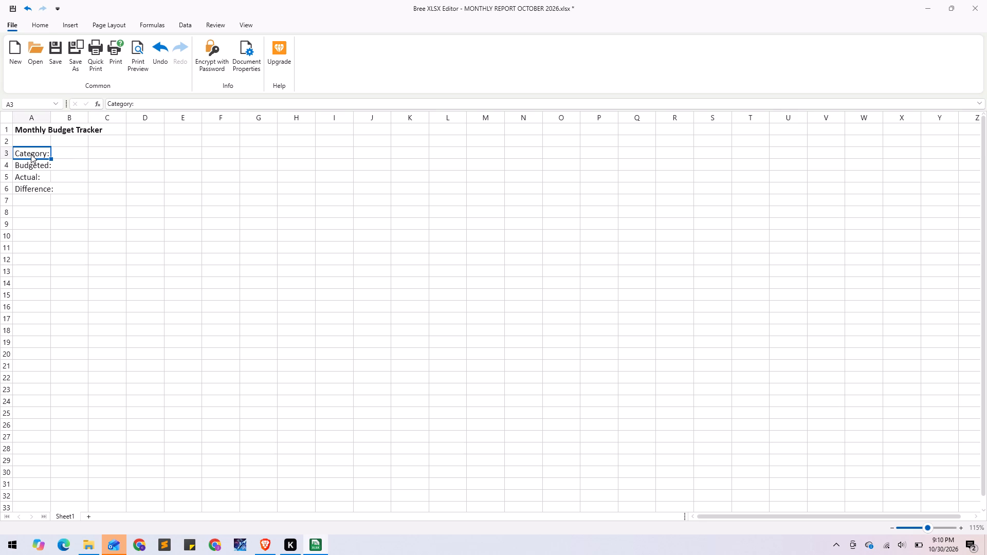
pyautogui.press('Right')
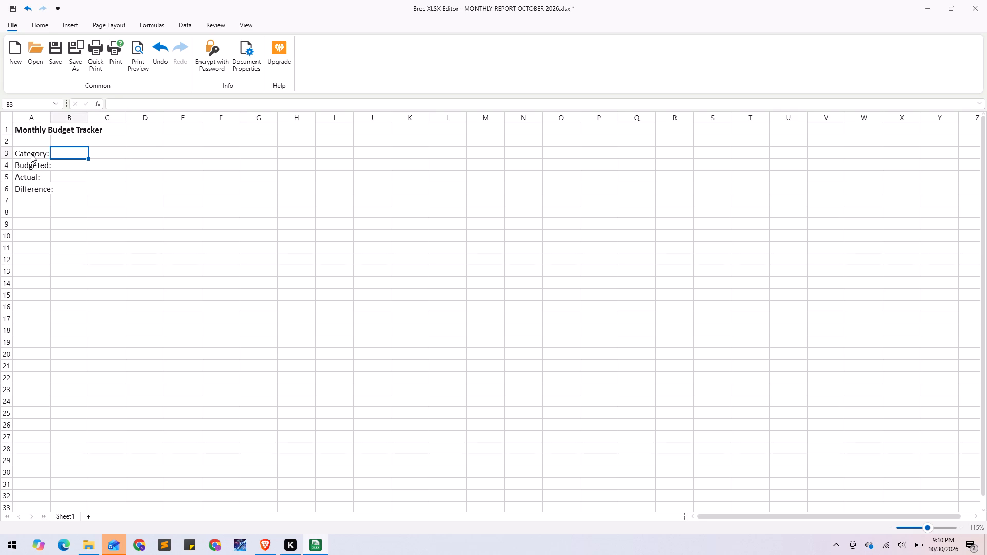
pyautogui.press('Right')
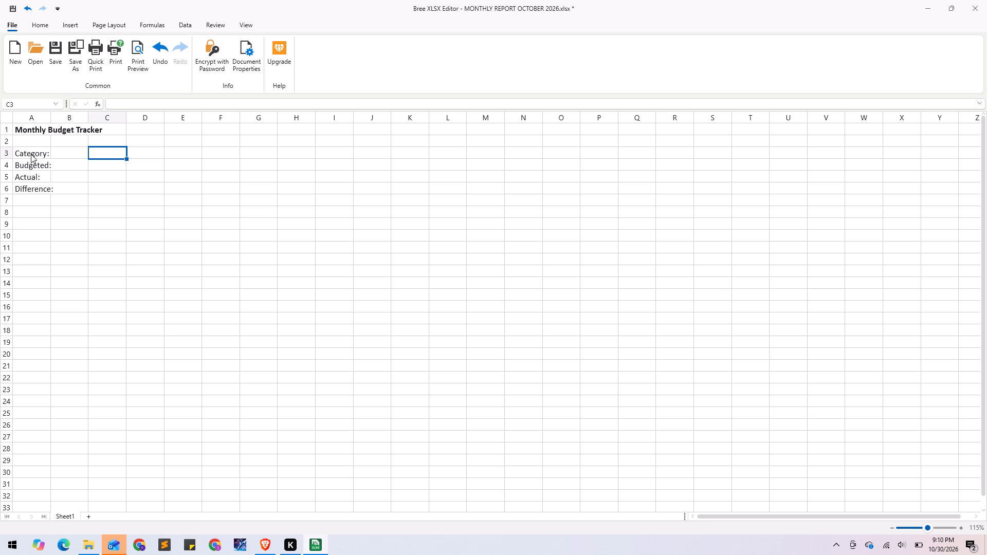
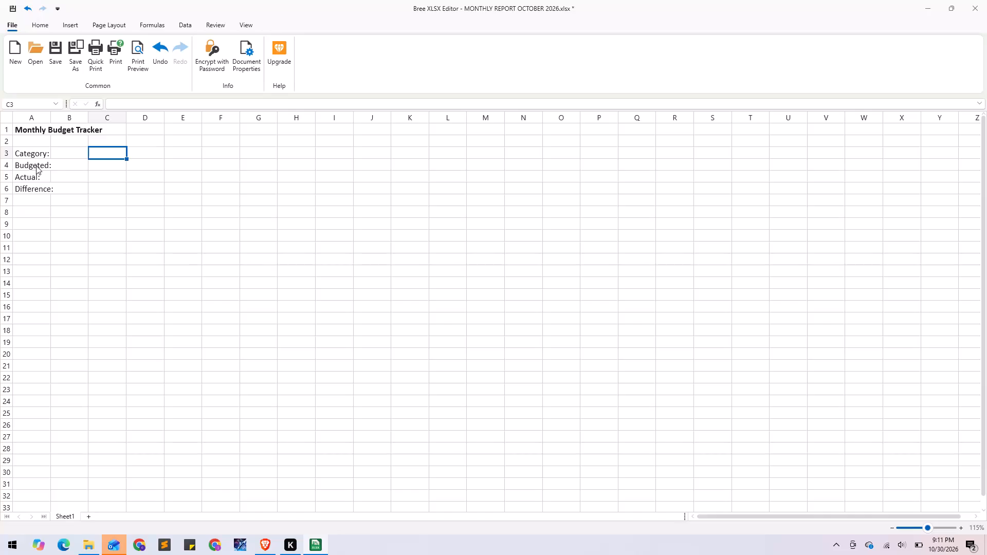
# Delete the labels "Budgeted:", "Actual:" and "Difference:" from cells A4 to A6.
pyautogui.moveTo(36, 165); pyautogui.dragTo(42, 188)
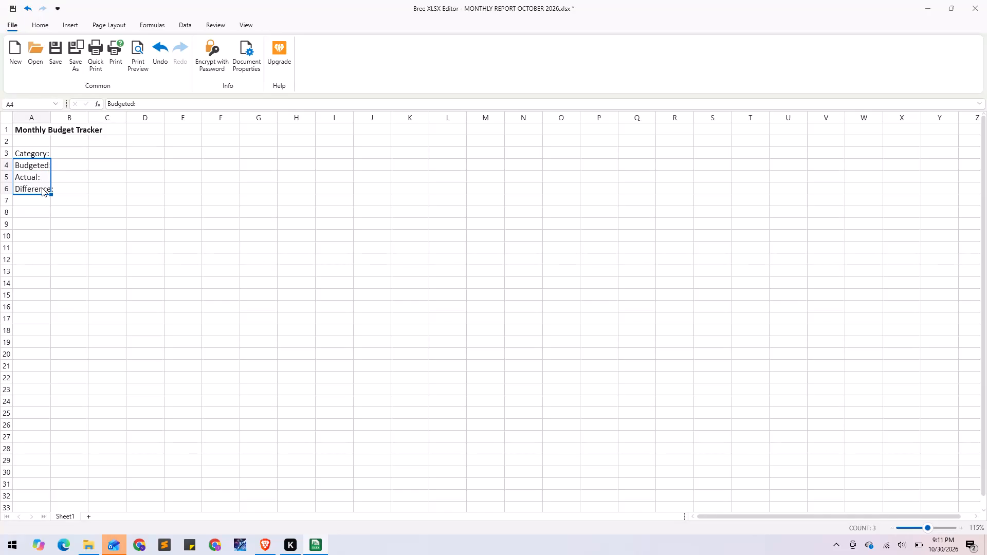
pyautogui.press('Delete')
# Widen columns A and B to make room for the tracker's headings.
pyautogui.click(59, 153)
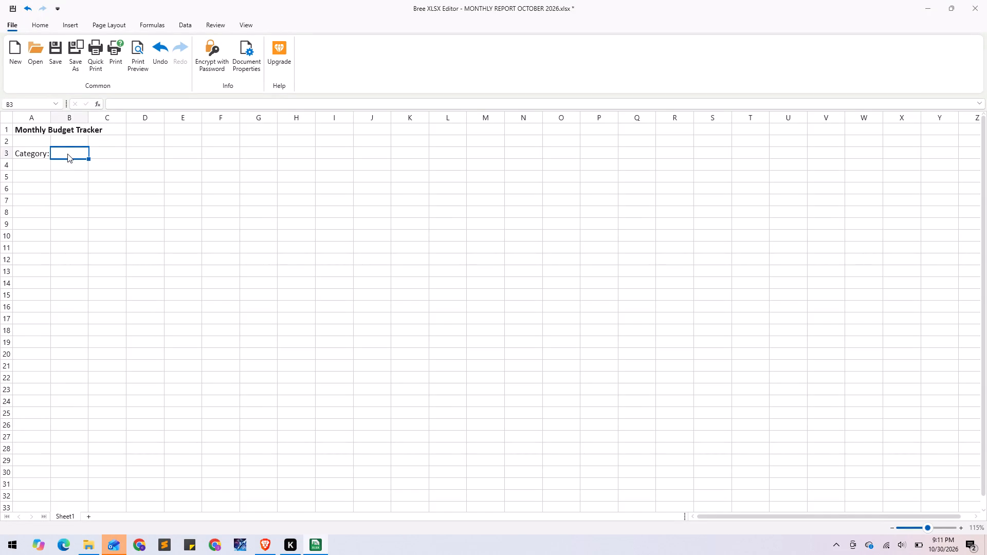
pyautogui.moveTo(50, 113); pyautogui.dragTo(79, 117)
pyautogui.moveTo(116, 114); pyautogui.dragTo(144, 116)
# Enter the headings "Budgeted:", "Actual:" and "Difference:" across row 3 in cells B3 to D3.
pyautogui.click(103, 151)
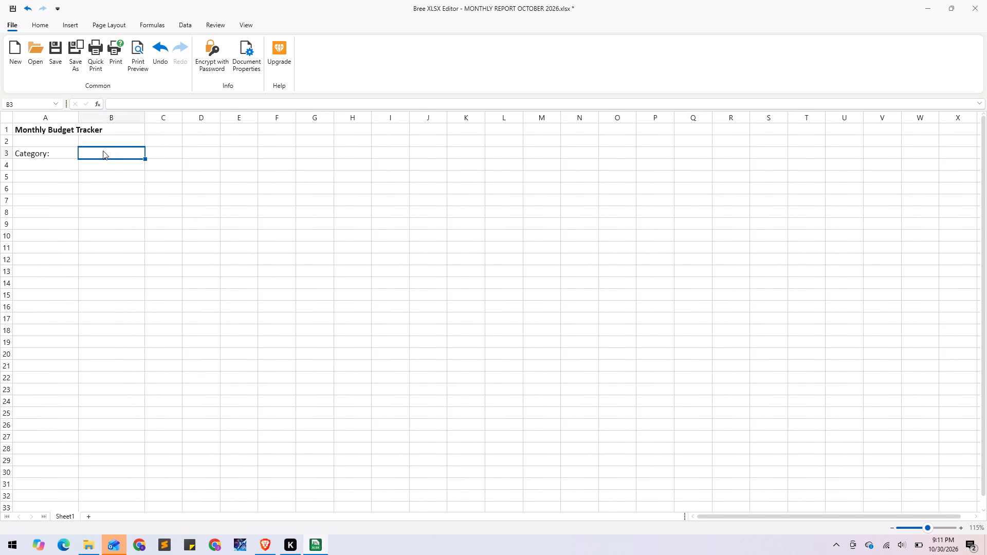
pyautogui.write('Budge')
pyautogui.write('ted')
pyautogui.hotkey('shift', ':')
pyautogui.press('Tab')
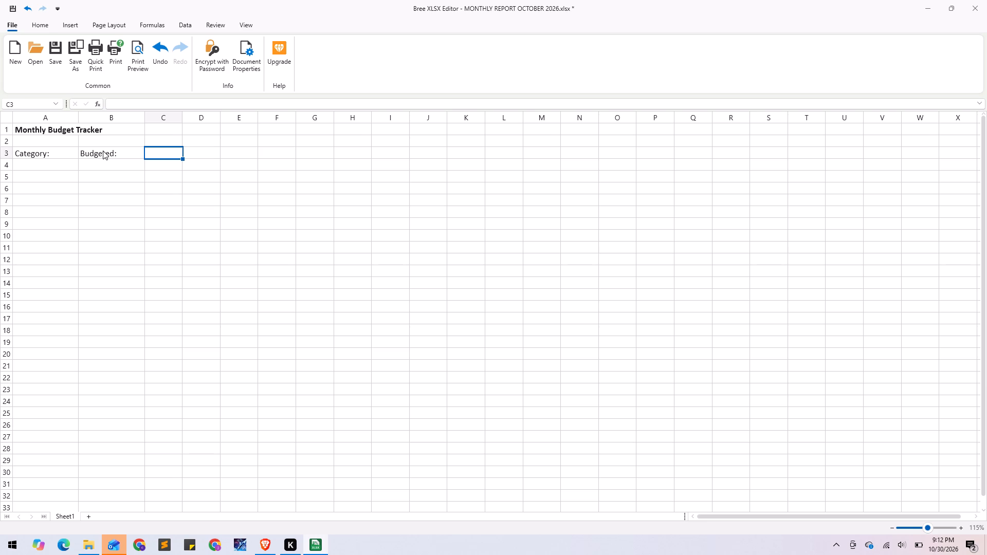
pyautogui.write('Actual')
pyautogui.hotkey('shift', ':')
pyautogui.press('Tab')
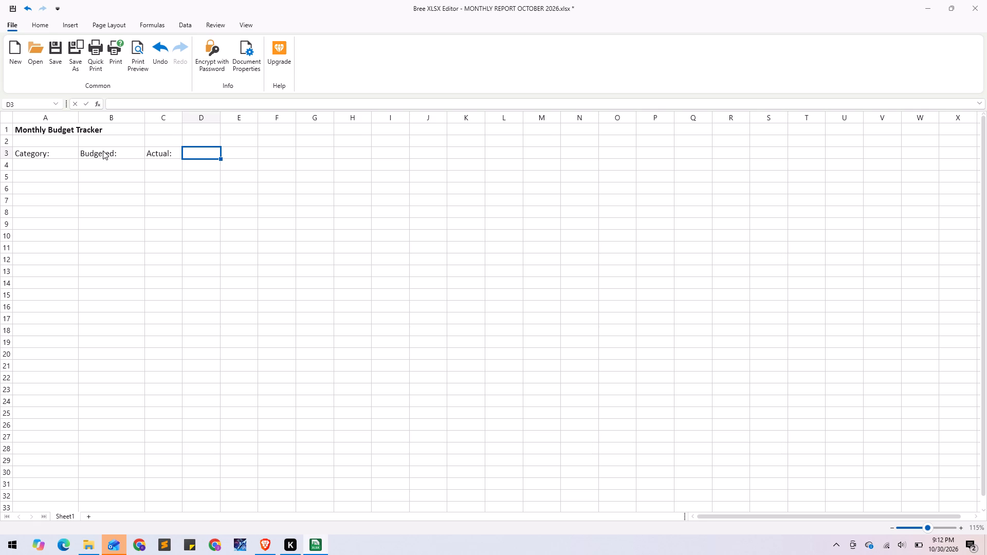
pyautogui.write('Difference')
pyautogui.hotkey('shift', ':')
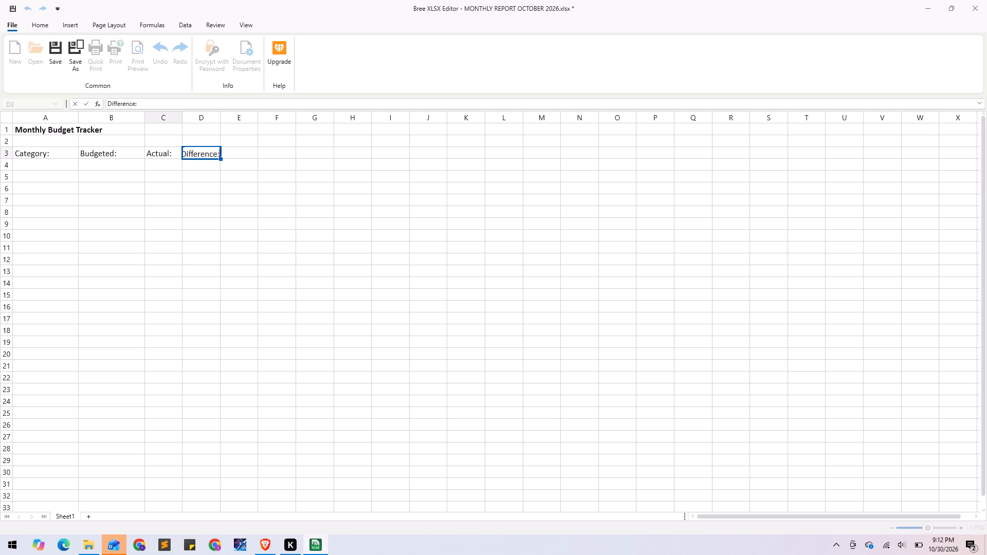
# Widen columns C and D so the "Actual:" and "Difference:" headings fit.
pyautogui.moveTo(182, 115); pyautogui.dragTo(195, 119)
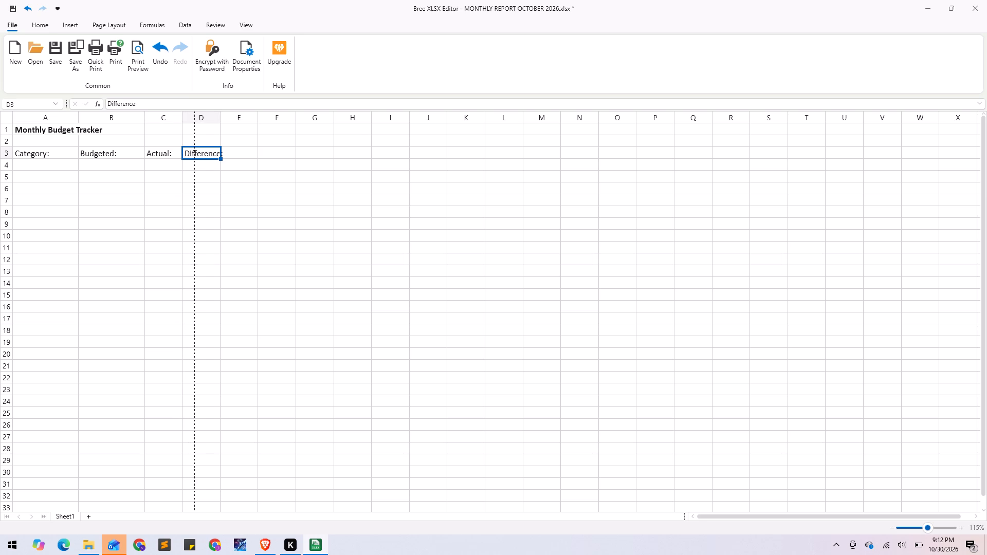
pyautogui.moveTo(195, 119); pyautogui.dragTo(207, 123)
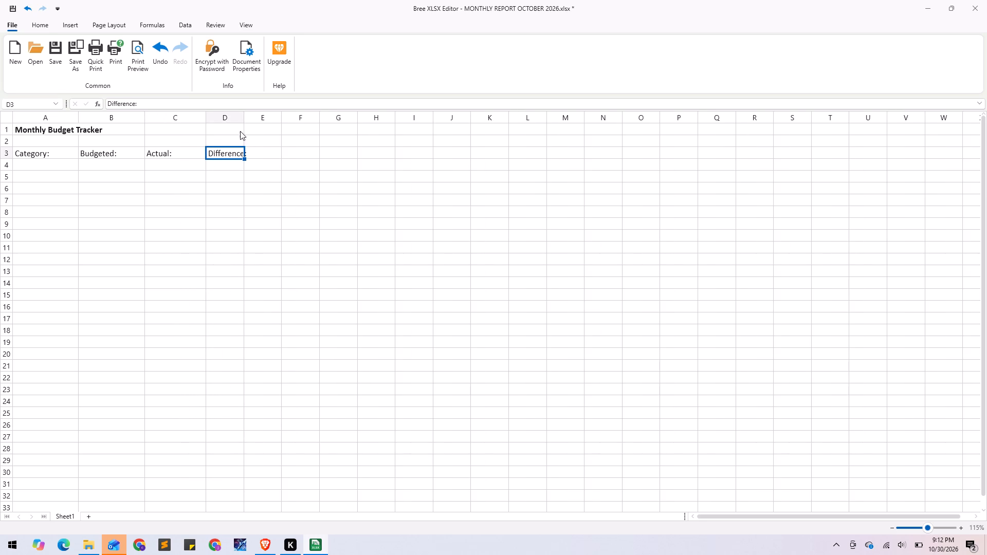
pyautogui.moveTo(244, 118); pyautogui.dragTo(266, 125)
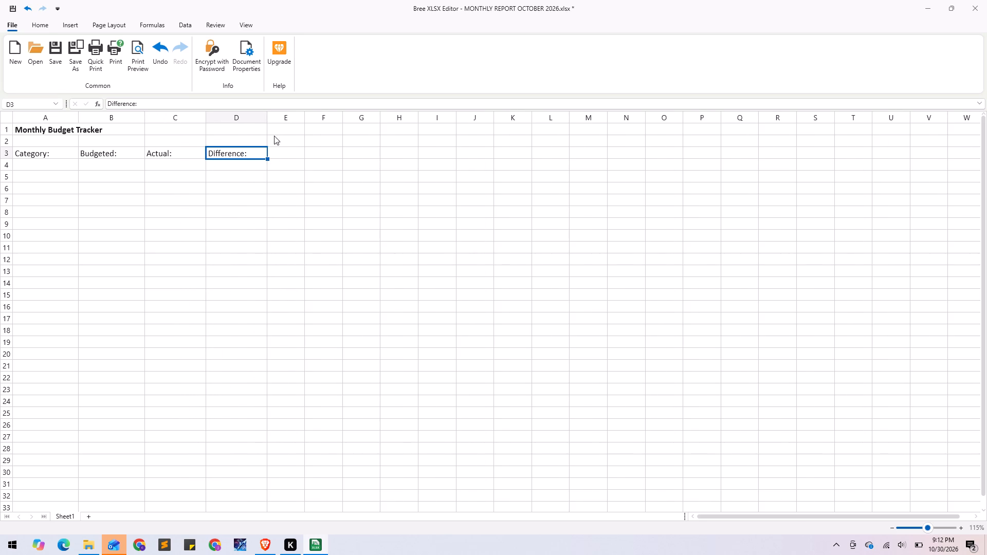
# Enter the category "Pagkain/Groceries" in cell A4 and widen column A to fit it.
pyautogui.click(45, 166)
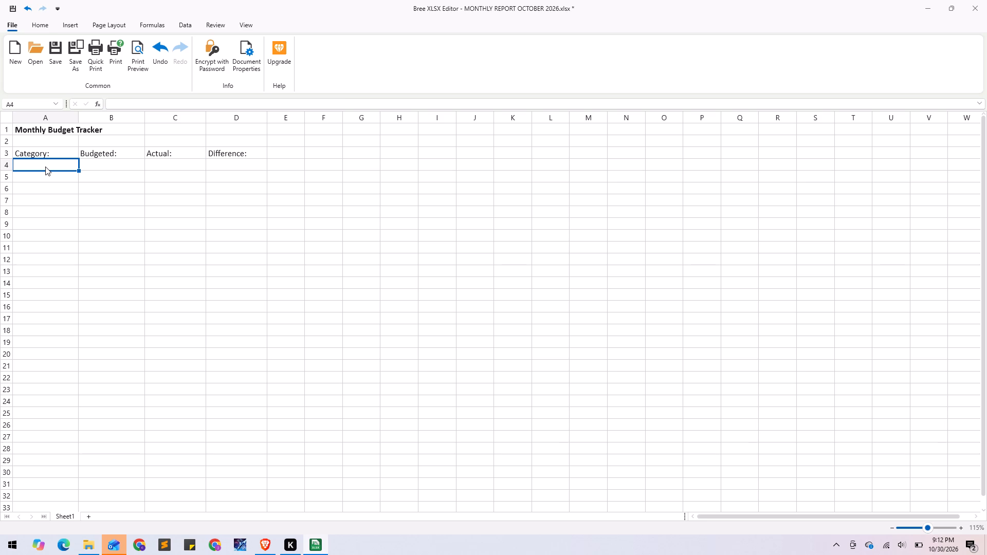
pyautogui.hotkey('shift', 'p')
pyautogui.press('BackSpace')
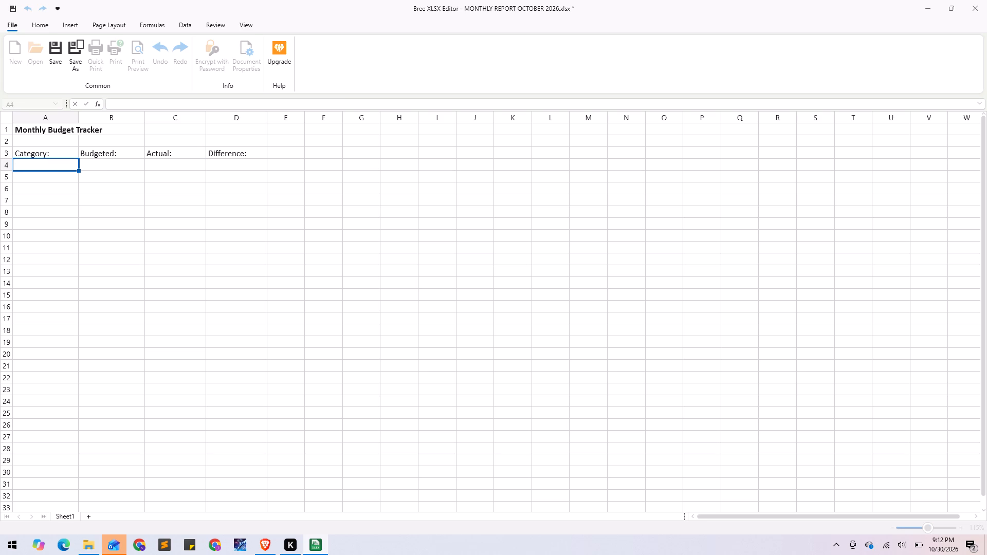
pyautogui.hotkey('shift', 'g')
pyautogui.press('BackSpace')
pyautogui.write('Pag')
pyautogui.write('kain')
pyautogui.press('/')
pyautogui.write('Groceries')
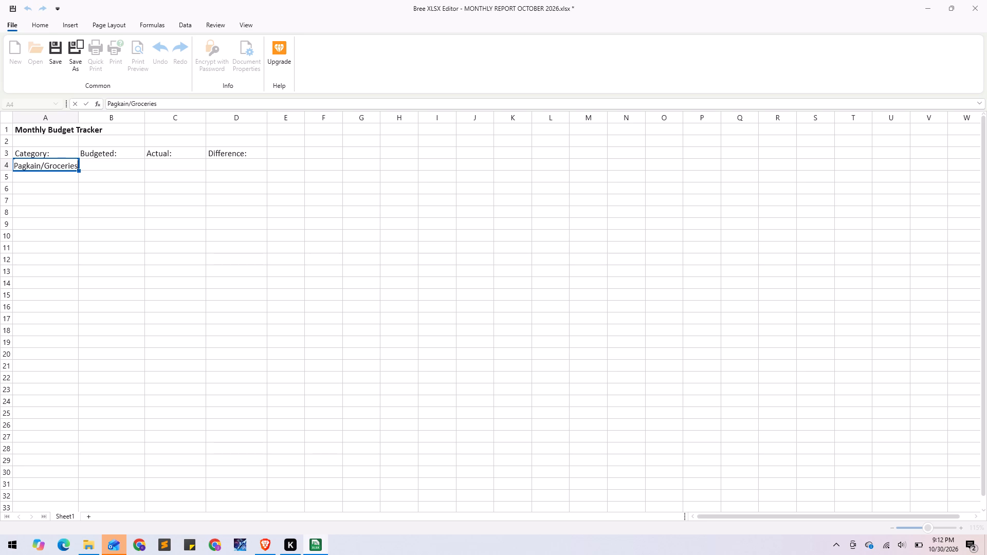
pyautogui.moveTo(78, 116); pyautogui.dragTo(95, 120)
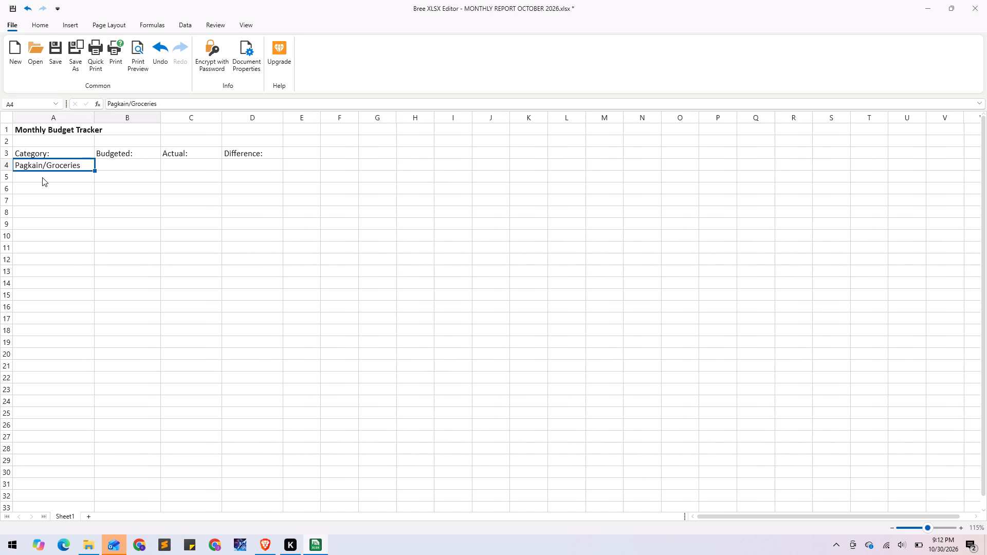
# Enter the categories "Pamasahe/Gas", "Kuryente/Tubig" and "Internet/Load" down column A in cells A5 to A7.
pyautogui.click(42, 177)
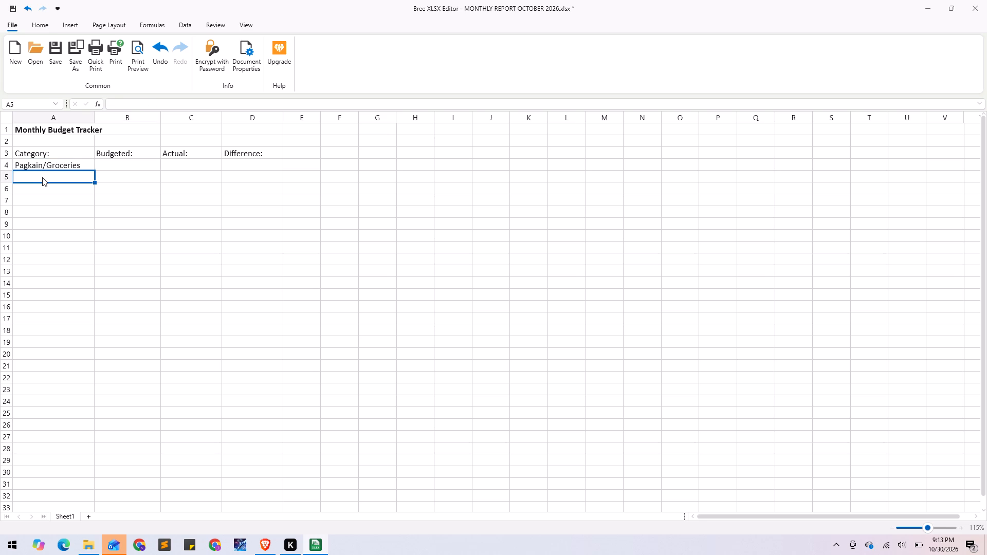
pyautogui.write('Pamasahe')
pyautogui.write('/Gas')
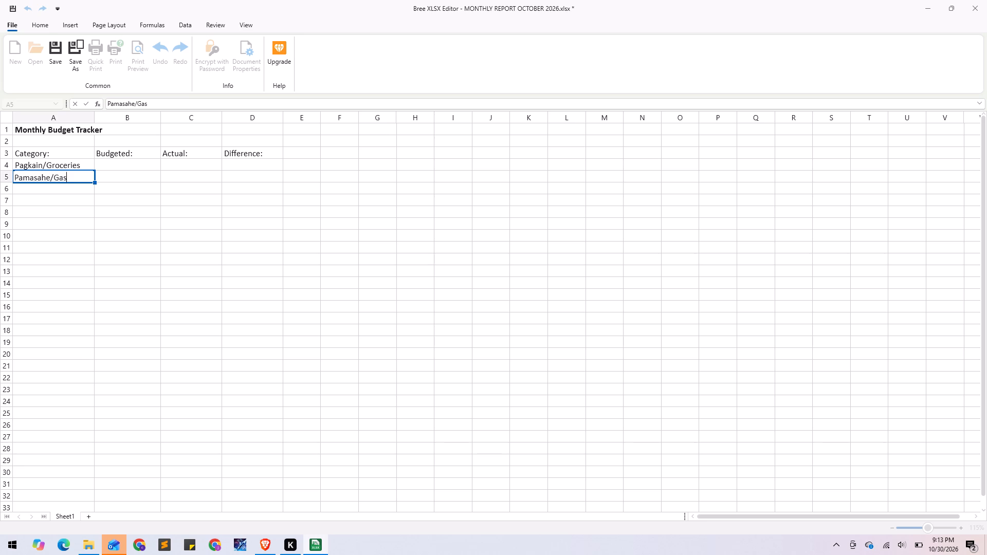
pyautogui.press('Return')
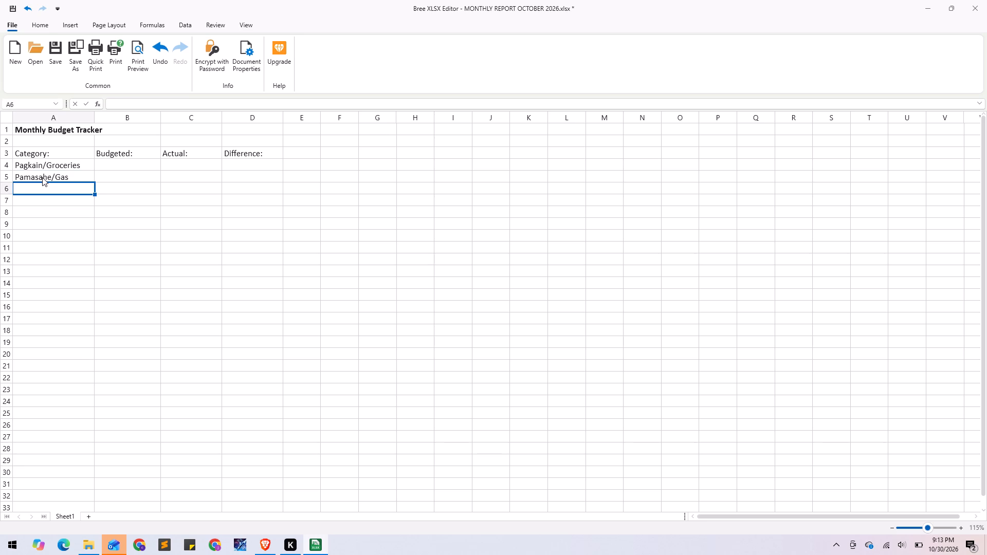
pyautogui.write('Kuryente')
pyautogui.press('/')
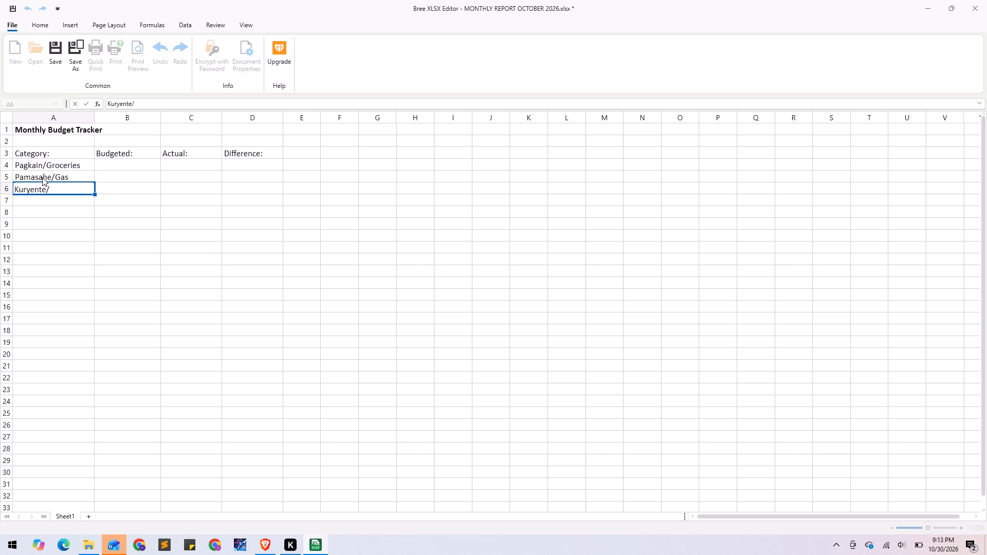
pyautogui.write('Tubig')
pyautogui.press('Return')
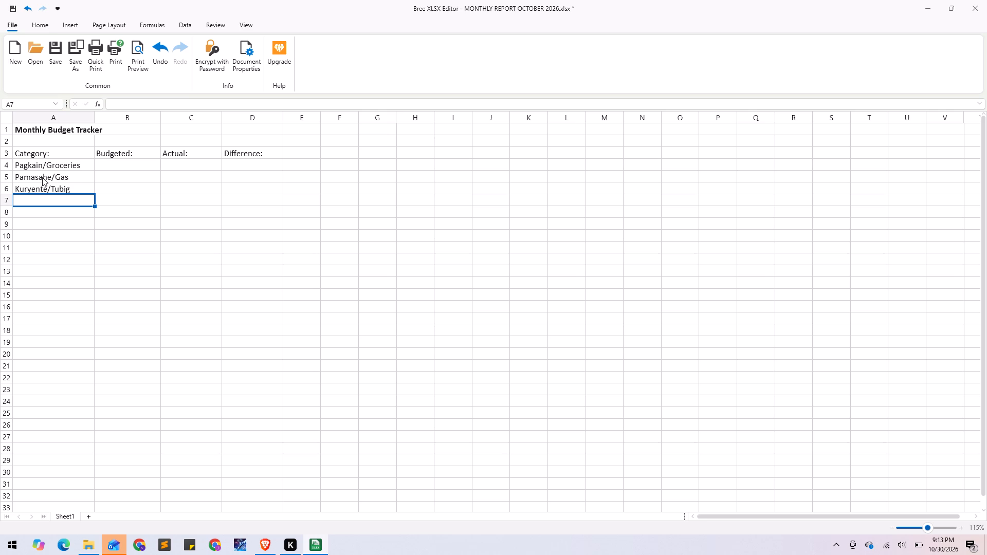
pyautogui.write('Internet')
pyautogui.write('/')
pyautogui.press('space')
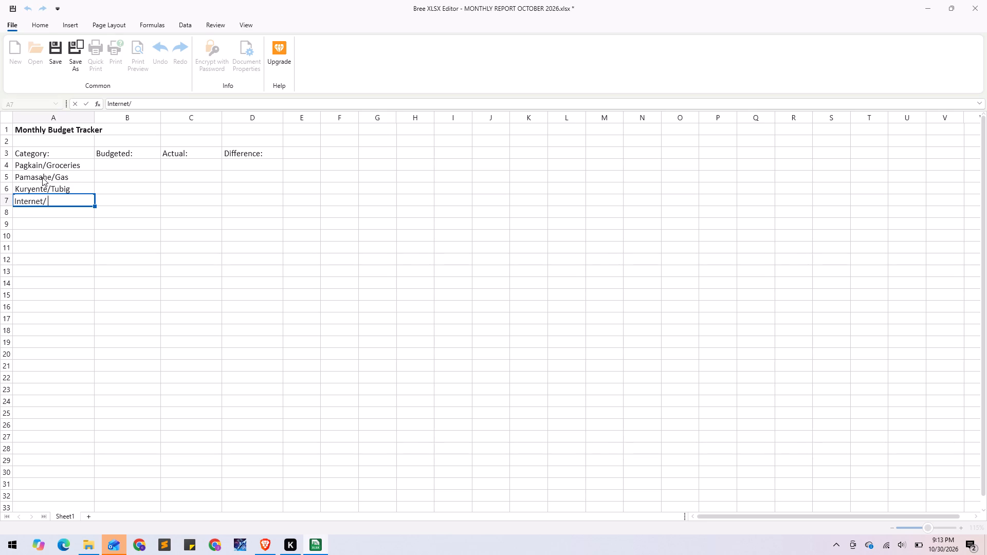
pyautogui.press('BackSpace')
pyautogui.write('Load')
pyautogui.press('Tab')
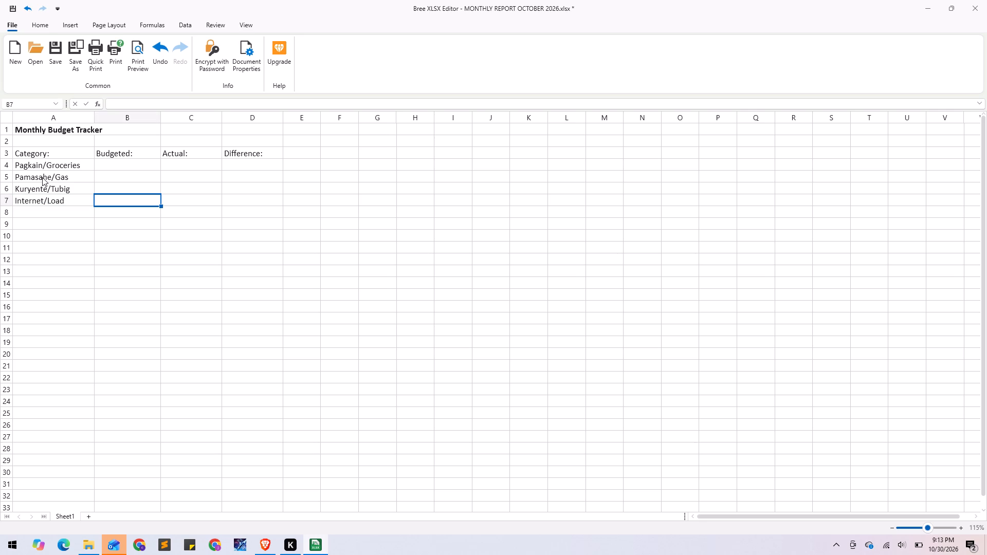
# Enter 5000 as the budgeted amount for Pagkain/Groceries in cell B4.
pyautogui.press('Down')
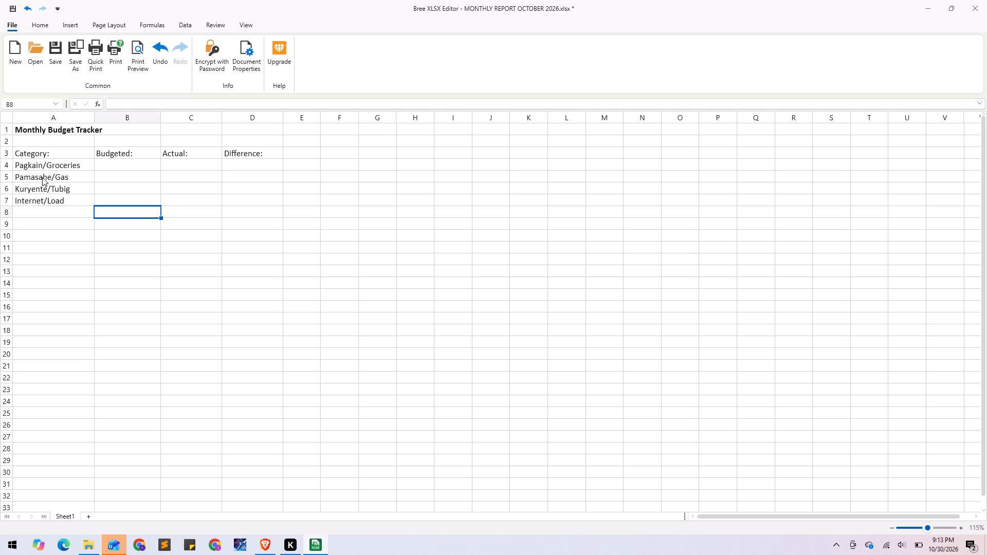
pyautogui.press('Up')
pyautogui.press('Up')
pyautogui.press('Up')
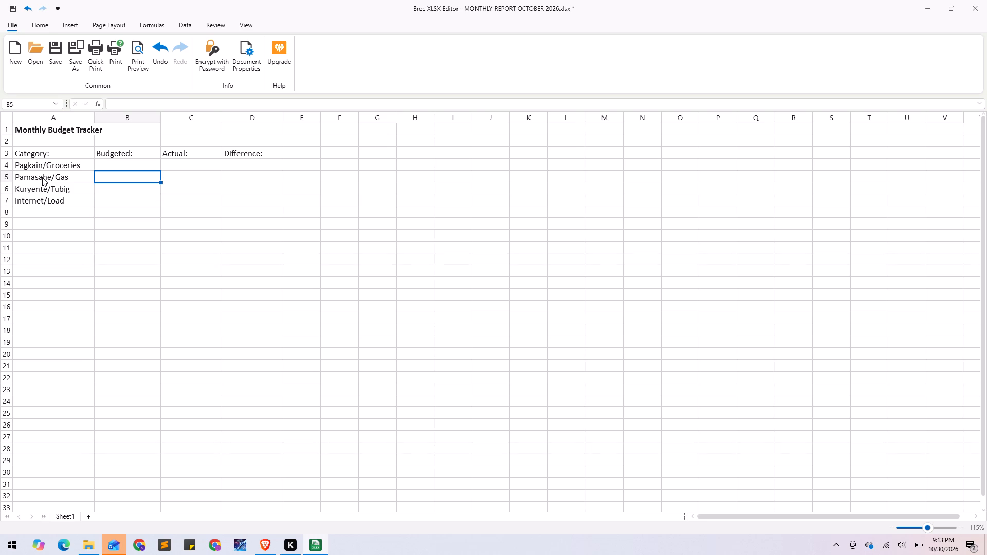
pyautogui.press('Up')
pyautogui.press('Right')
pyautogui.press('Right')
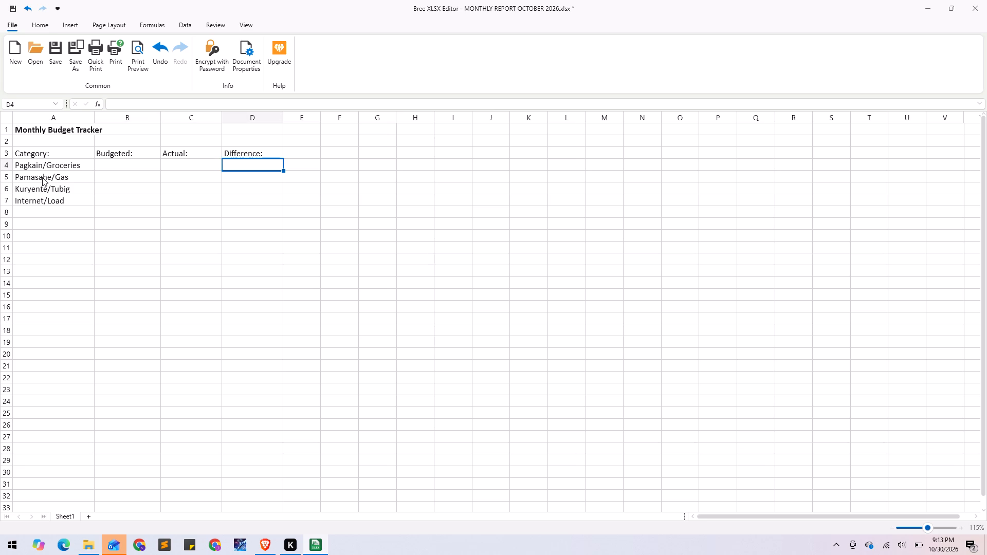
pyautogui.press('Down')
pyautogui.press('Up')
pyautogui.press('Left')
pyautogui.press('Left')
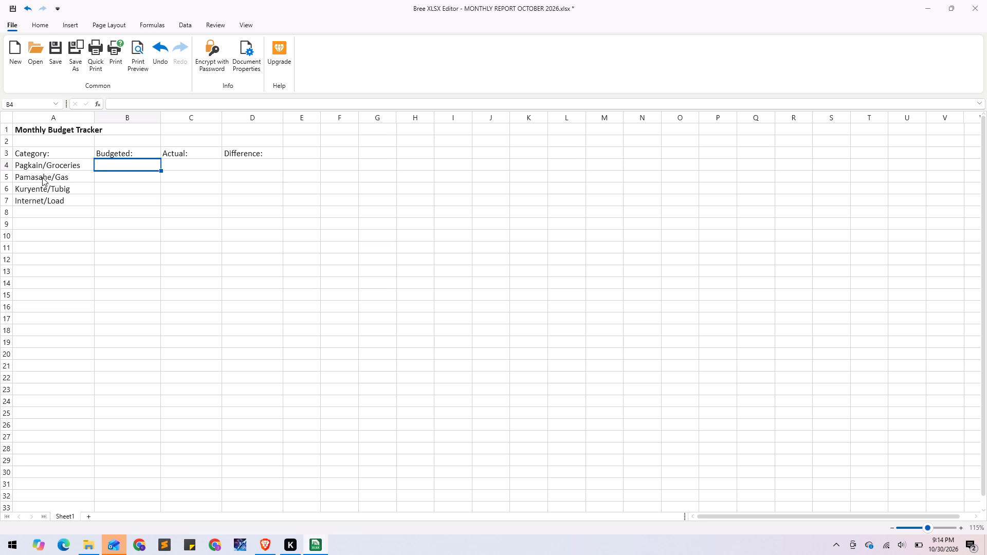
pyautogui.write('5000')
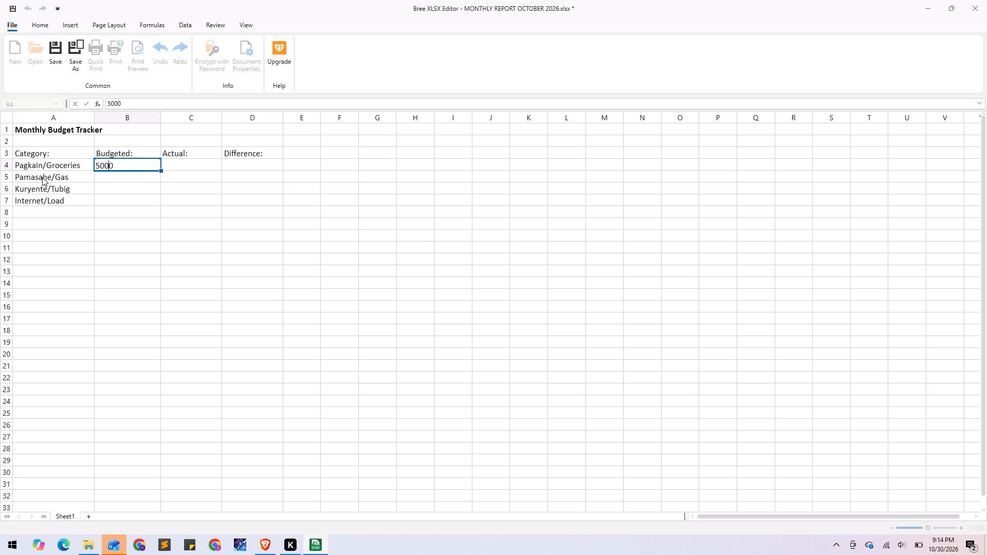
pyautogui.press('Right')
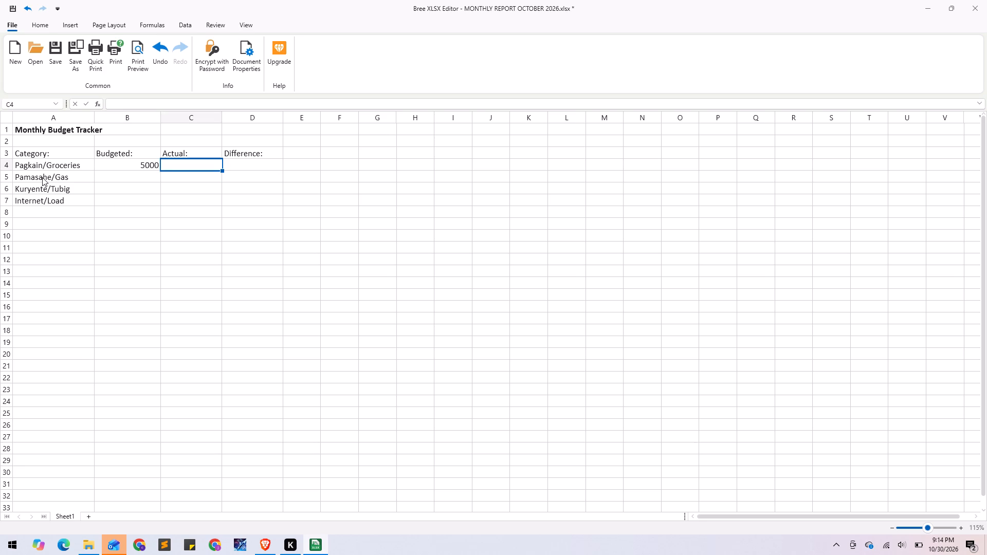
# Enter 4800 as the actual amount for Pagkain/Groceries in cell C4.
pyautogui.press('4')
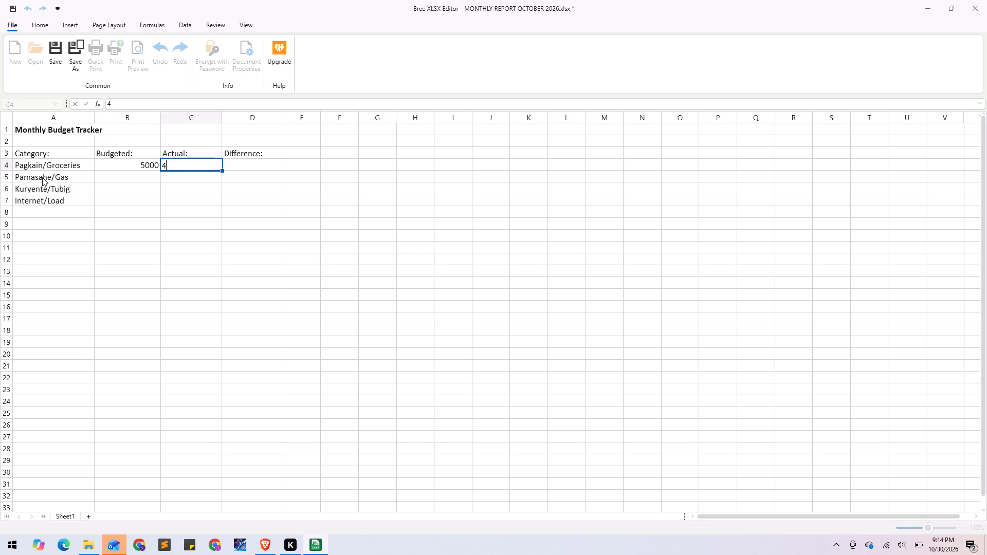
pyautogui.write('800')
pyautogui.press('Down')
# Enter 2000 as the budgeted and 2200 as the actual amount for Pamasahe/Gas in cells B5 and C5.
pyautogui.press('Left')
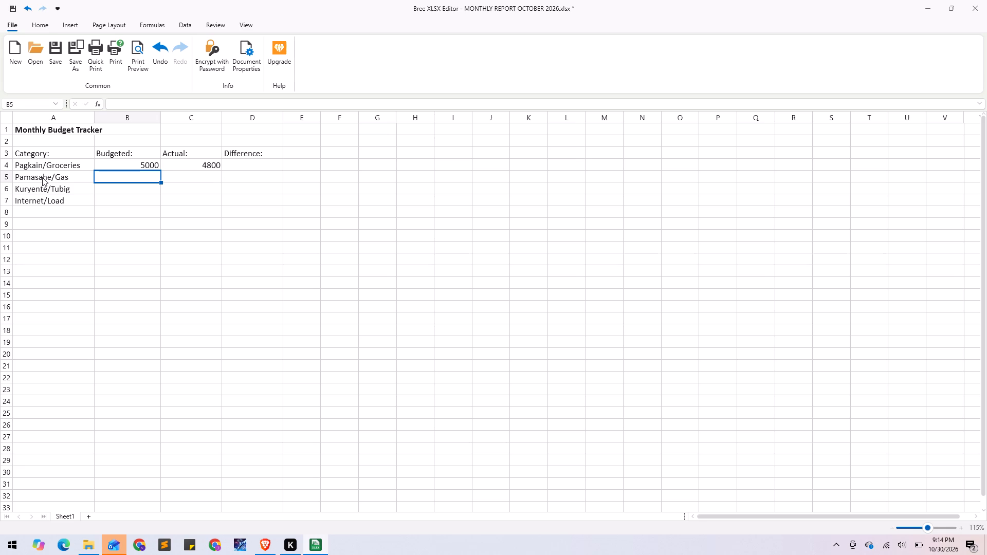
pyautogui.write('2000')
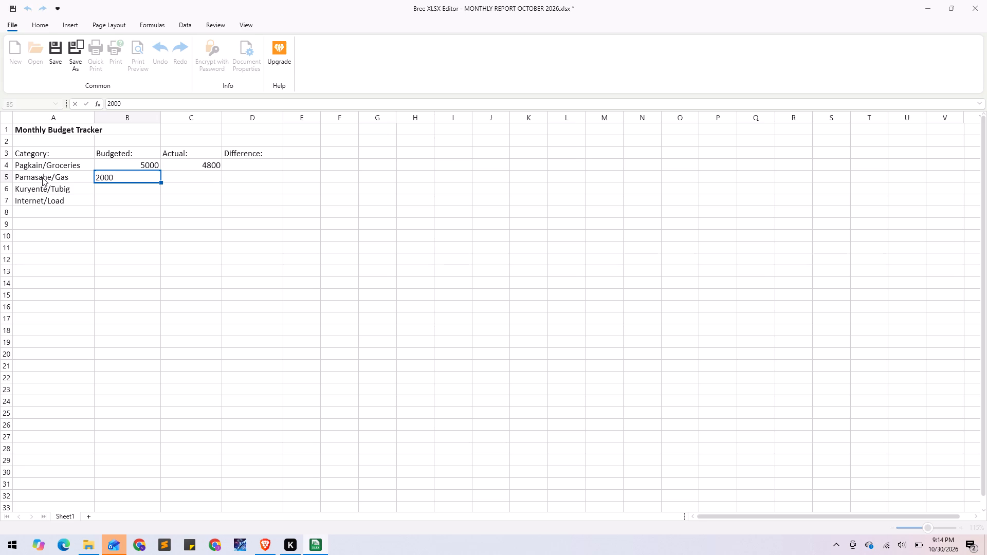
pyautogui.press('Right')
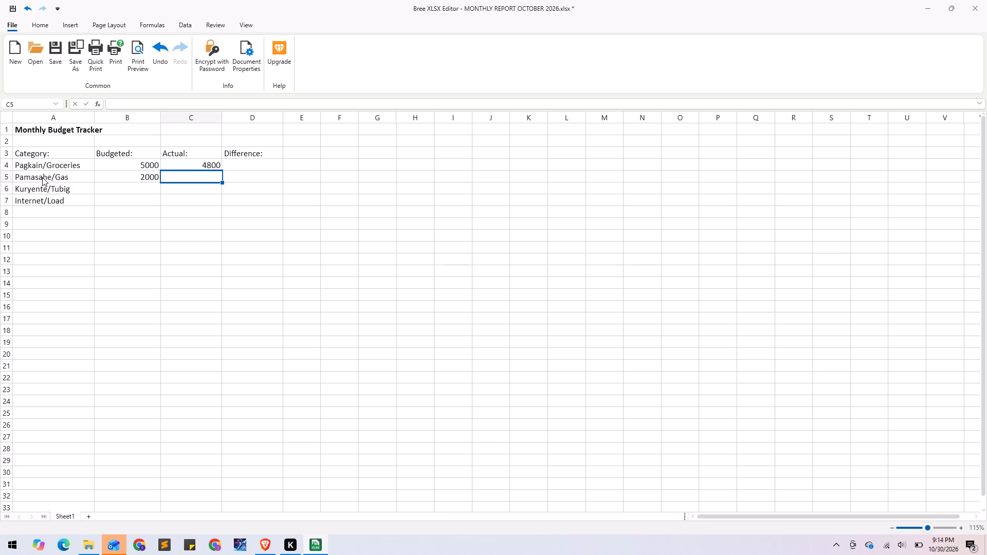
pyautogui.write('2200')
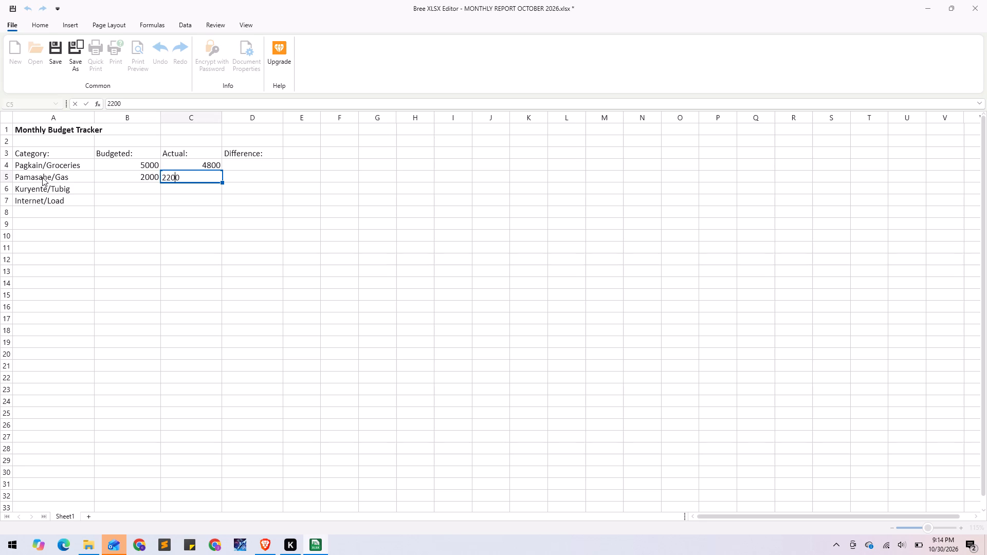
pyautogui.press('Down')
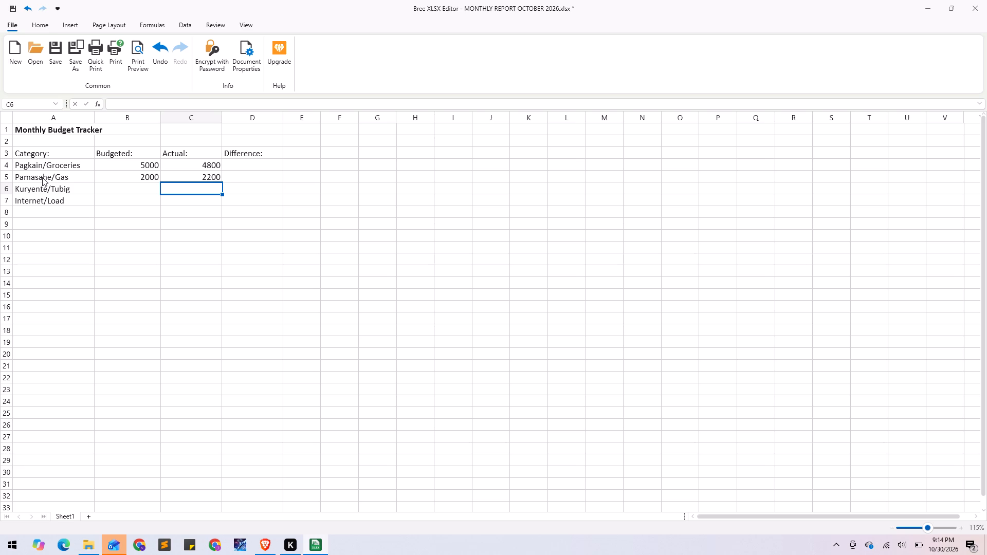
# Enter 3000 as the budgeted and 2900 as the actual amount for Kuryente/Tubig in cells B6 and C6.
pyautogui.press('Left')
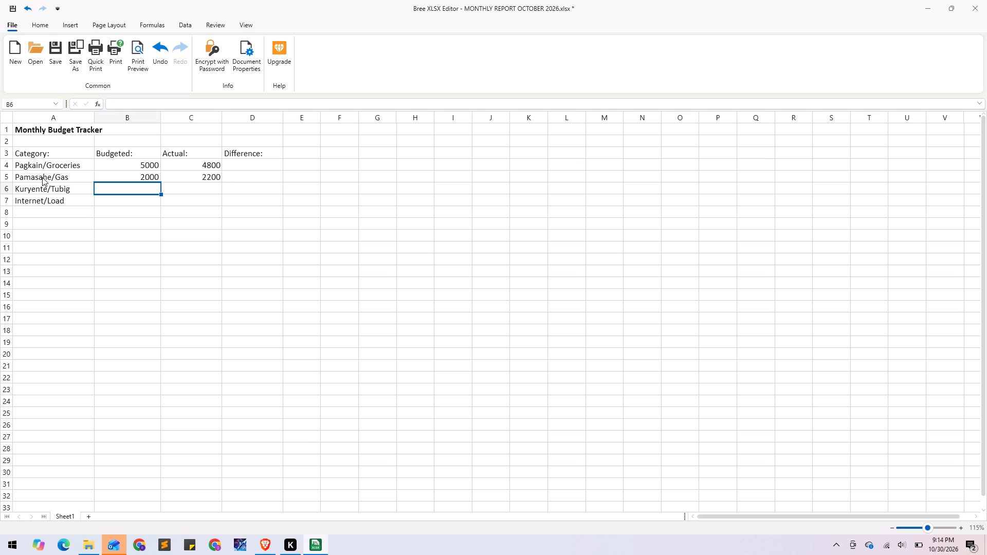
pyautogui.write('3000')
pyautogui.press('Right')
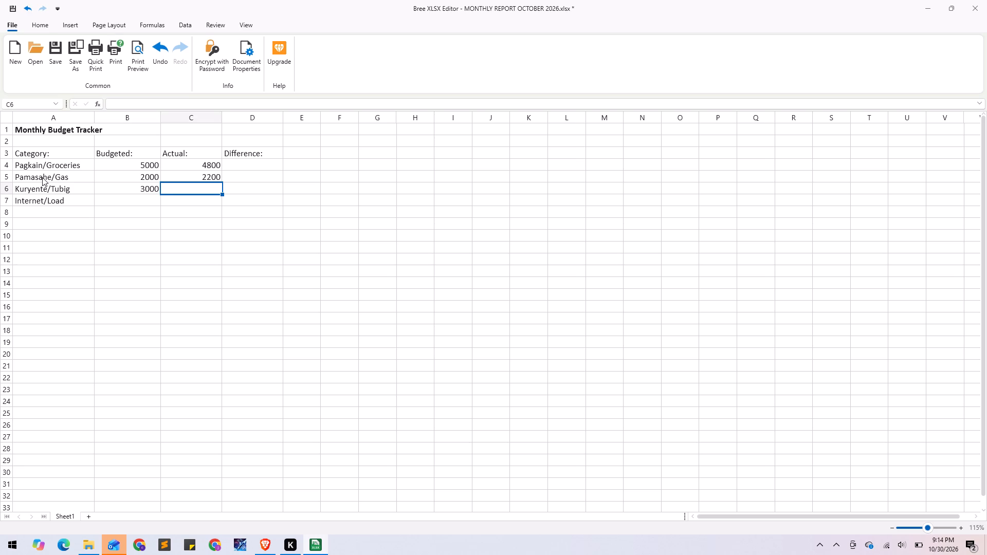
pyautogui.write('2900')
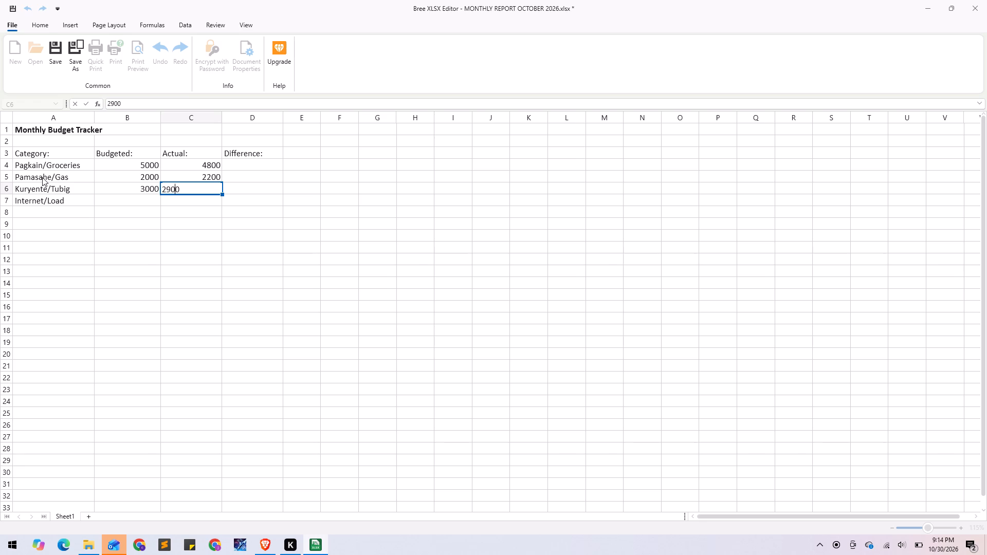
pyautogui.press('Down')
# Enter 1500 as both the budgeted and actual amounts for Internet/Load in cells B7 and C7.
pyautogui.press('Left')
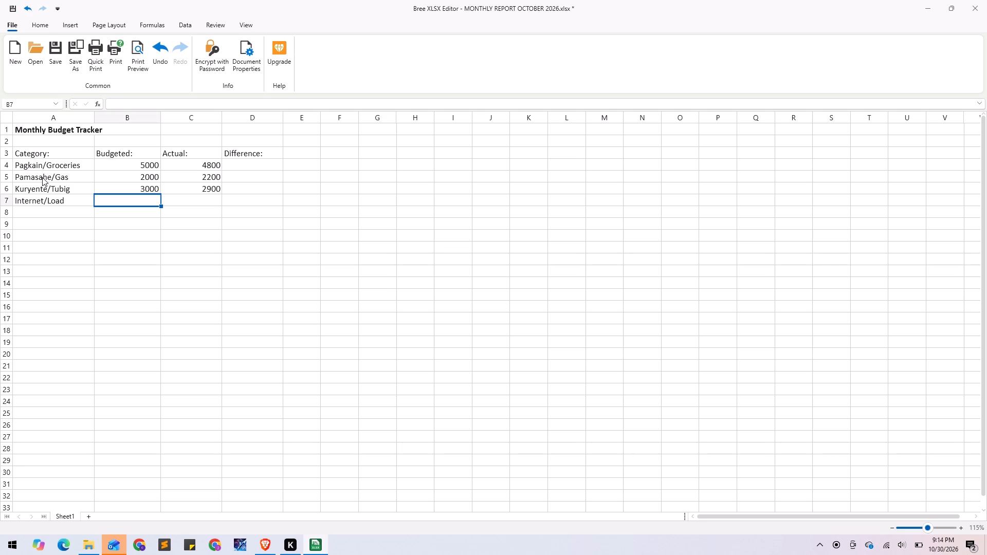
pyautogui.write('1500')
pyautogui.press('Right')
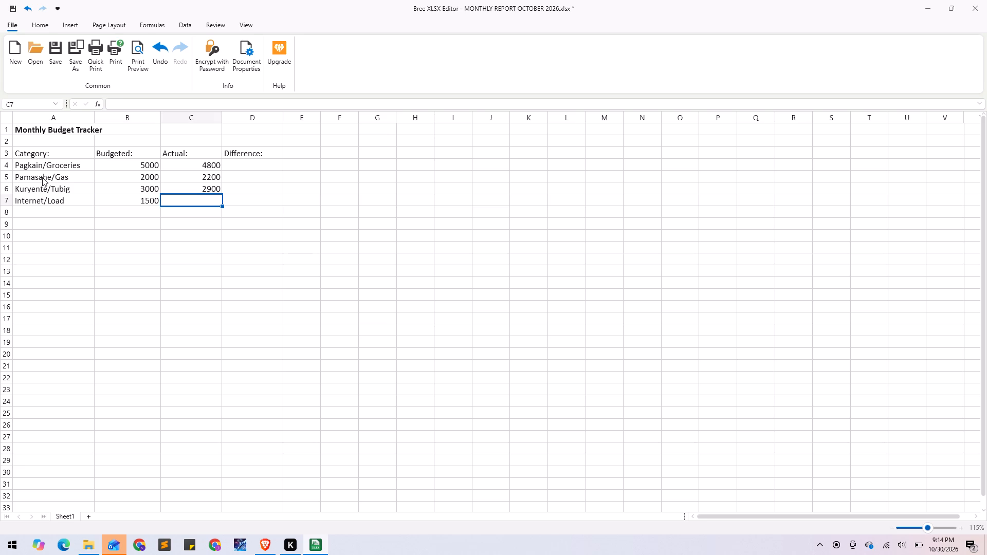
pyautogui.press('2')
pyautogui.press('BackSpace')
pyautogui.write('1500')
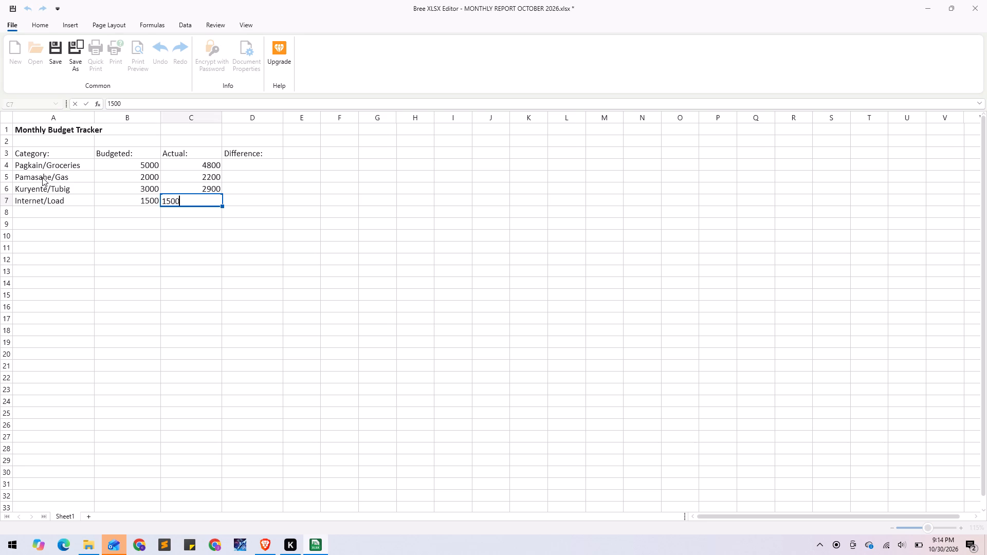
pyautogui.press('Down')
# Add the category "Rent sa bahay" in cell A8 with 4000 as both its budgeted and actual amounts in B8 and C8.
pyautogui.press('Left')
pyautogui.press('Left')
pyautogui.press('Left')
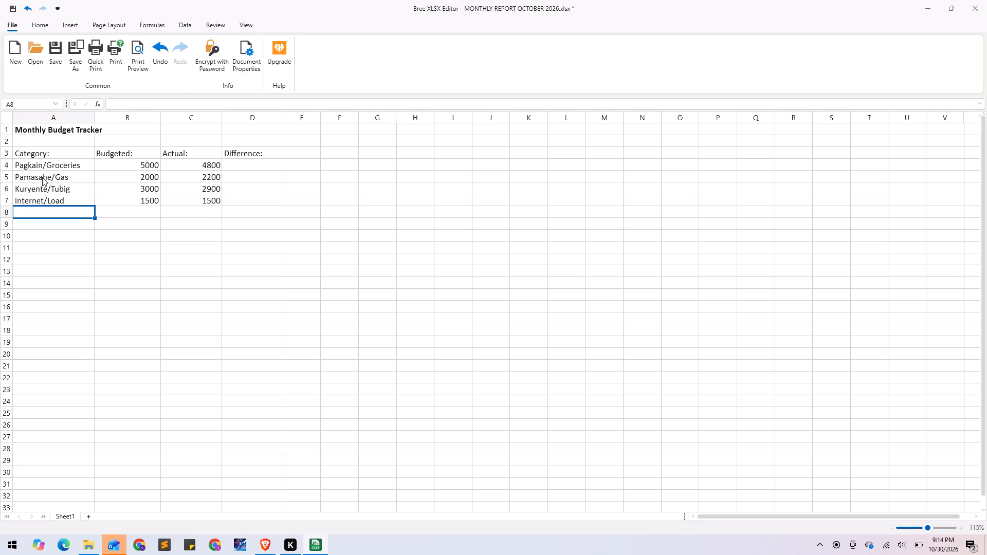
pyautogui.write('Re')
pyautogui.write('nt sa bahay')
pyautogui.press('Tab')
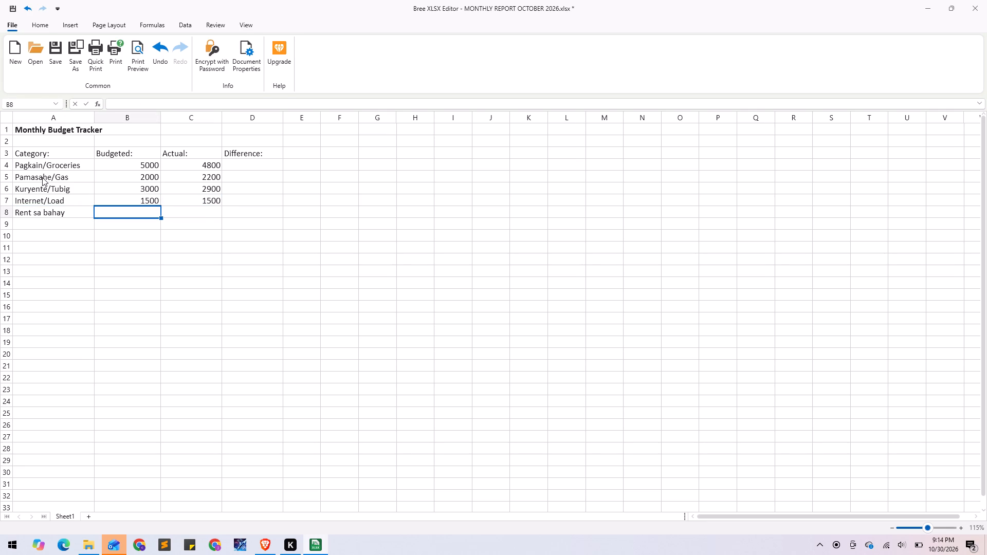
pyautogui.write('4000')
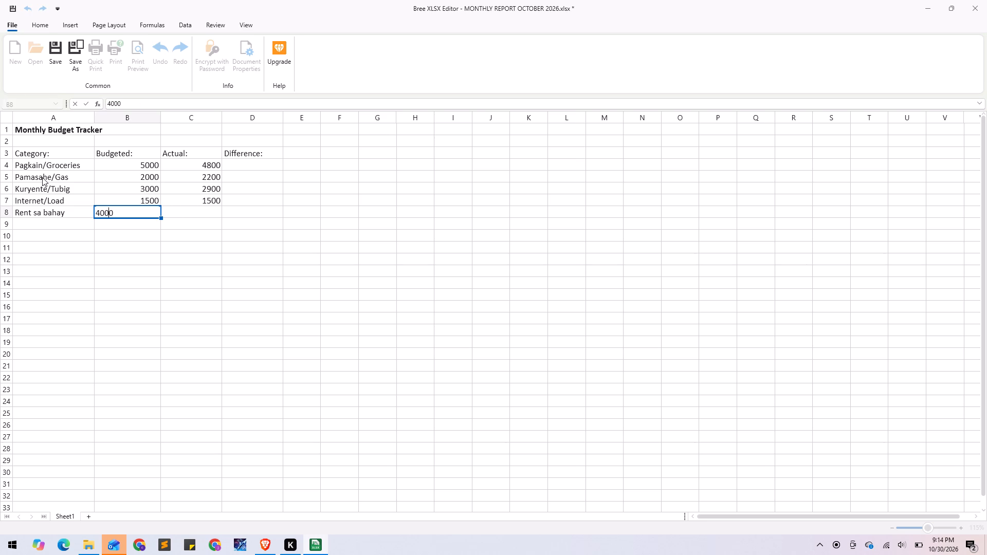
pyautogui.press('Tab')
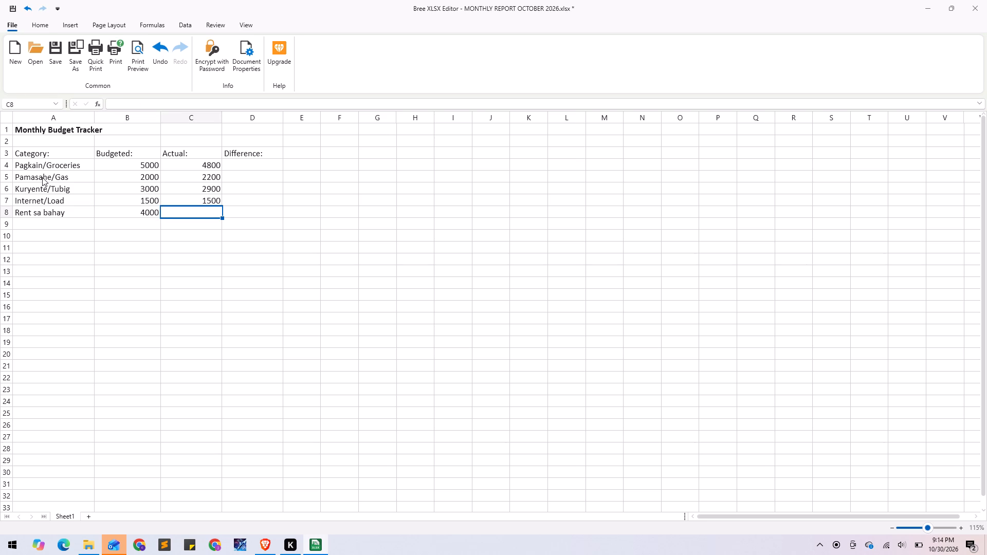
pyautogui.write('400')
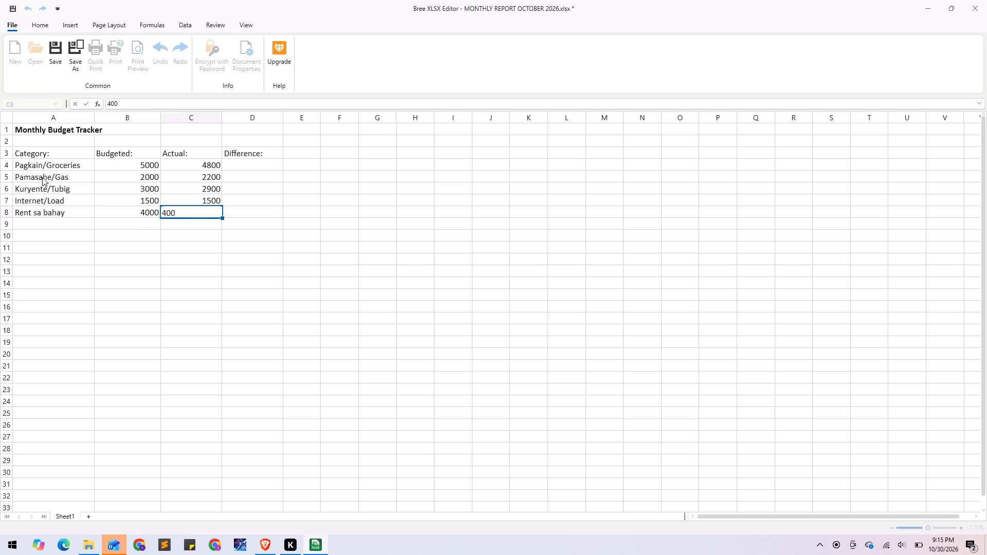
pyautogui.press('0')
pyautogui.press('Up')
# Enter the formula =B4-C4 in cell D4 to calculate the Pagkain/Groceries difference.
pyautogui.press('Right')
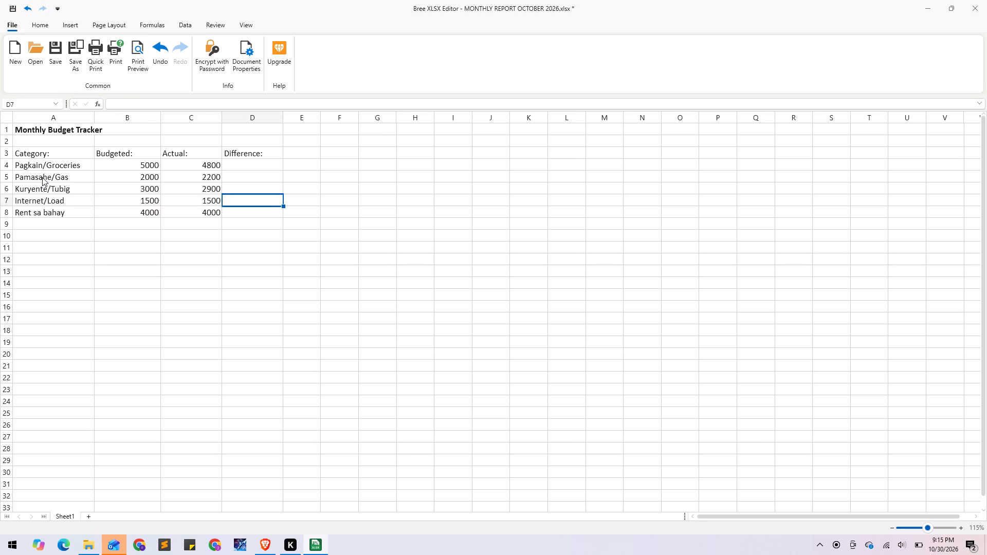
pyautogui.press('Up')
pyautogui.press('Up')
pyautogui.press('Up')
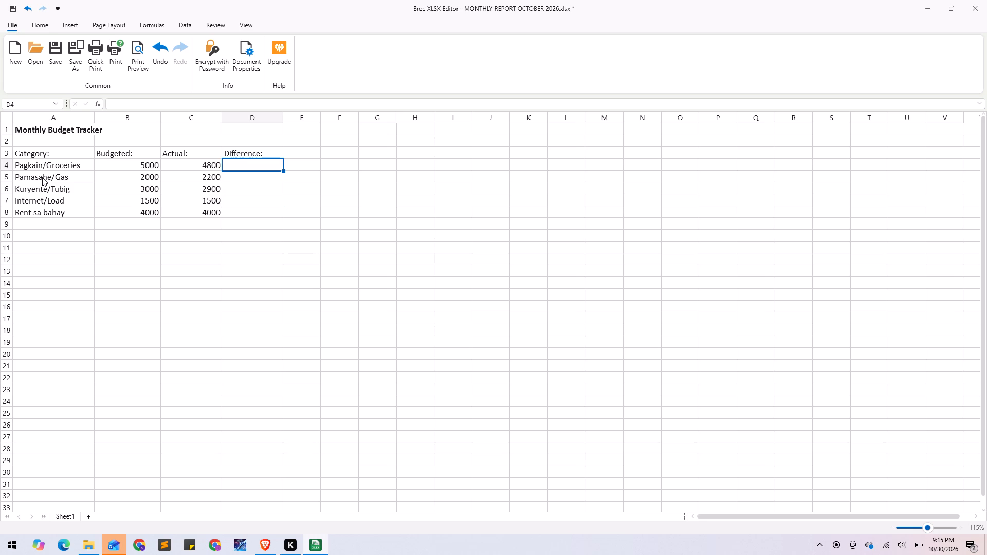
pyautogui.press('=')
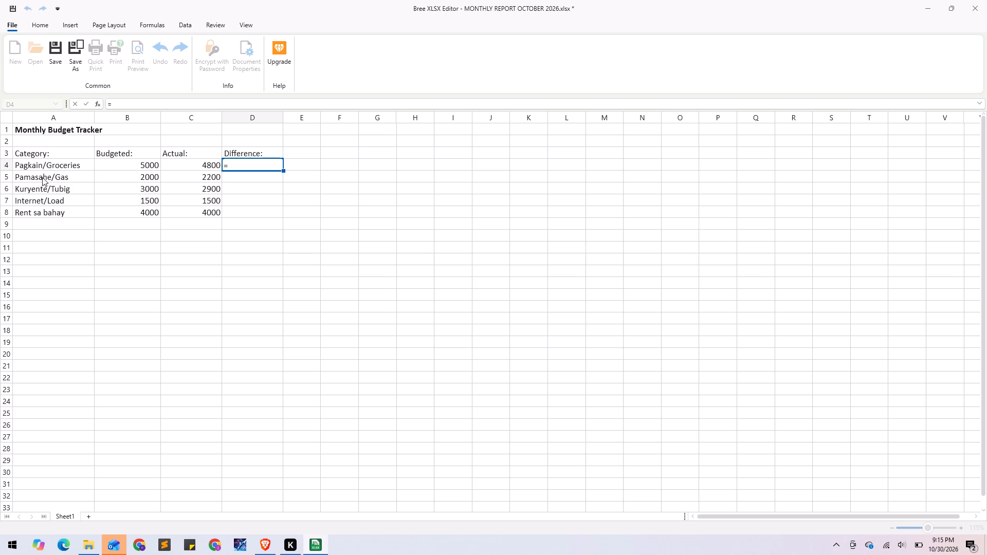
pyautogui.hotkey('shift', 'b')
pyautogui.press('4')
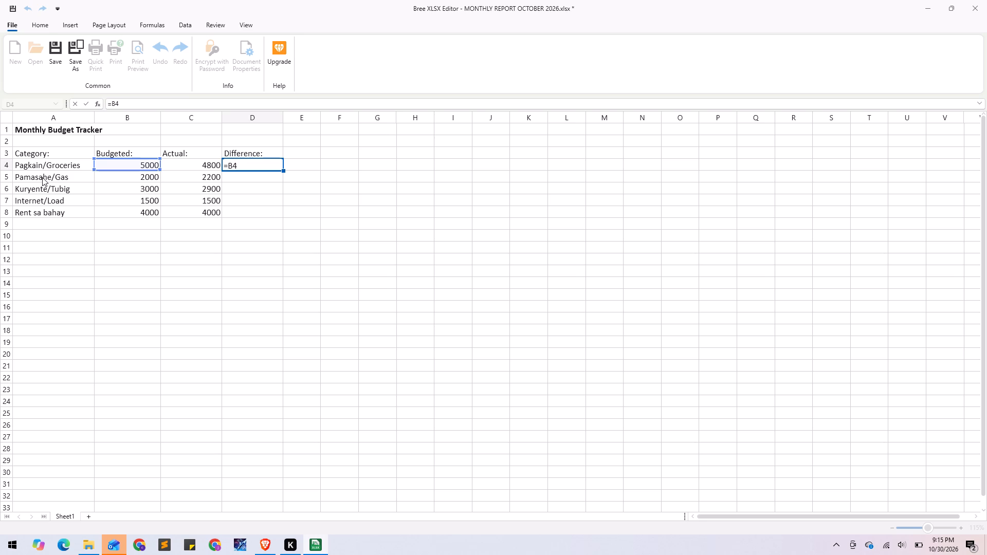
pyautogui.press('-')
pyautogui.hotkey('shift', 'c')
pyautogui.press('4')
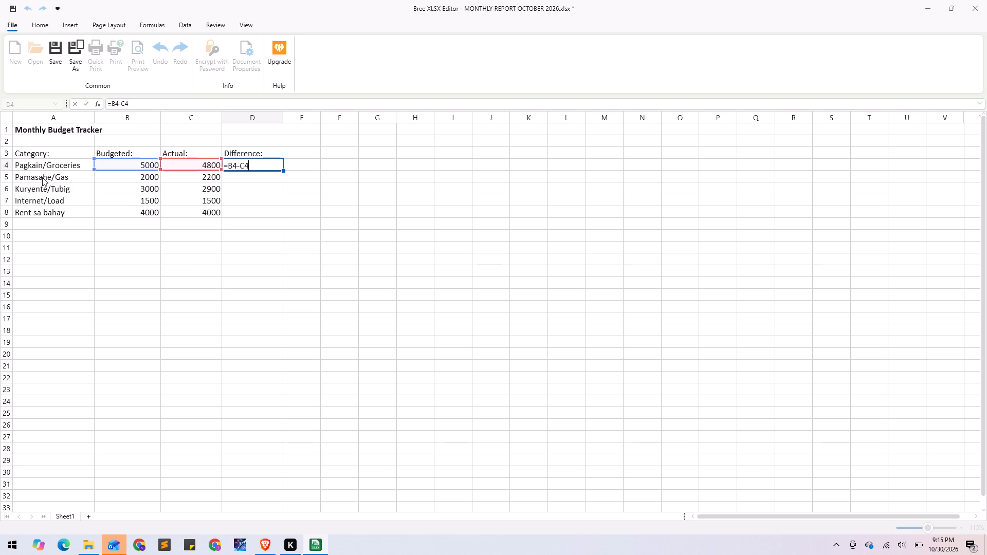
pyautogui.press('Return')
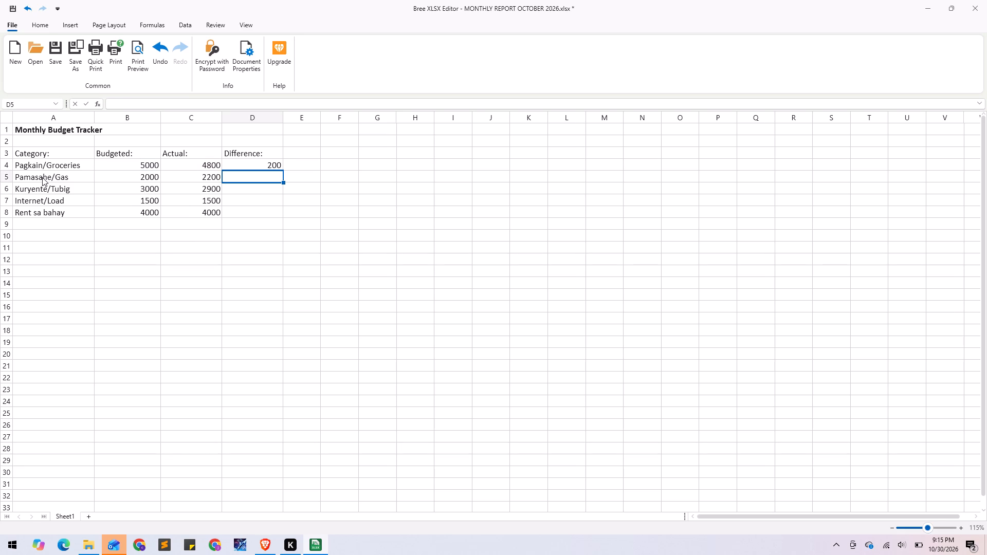
# Fill the difference formula from cell D4 down through D8 for the remaining categories.
pyautogui.press('Up')
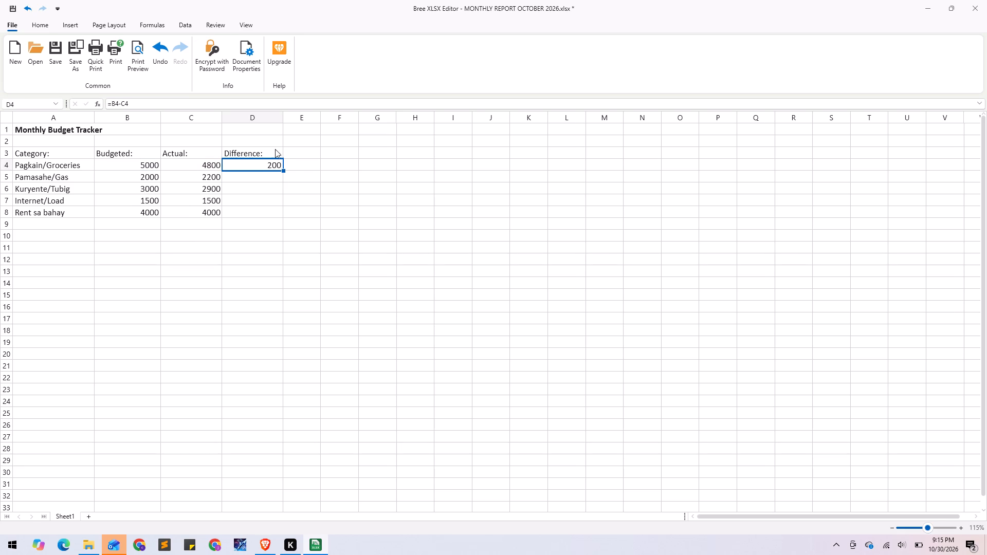
pyautogui.moveTo(282, 170); pyautogui.dragTo(281, 206)
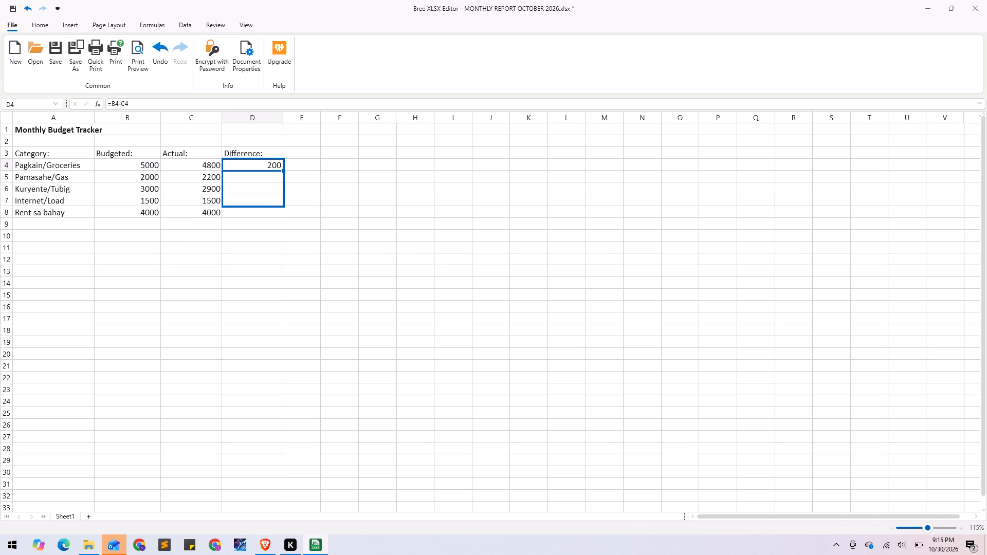
pyautogui.moveTo(281, 206); pyautogui.dragTo(281, 206)
pyautogui.click(252, 207)
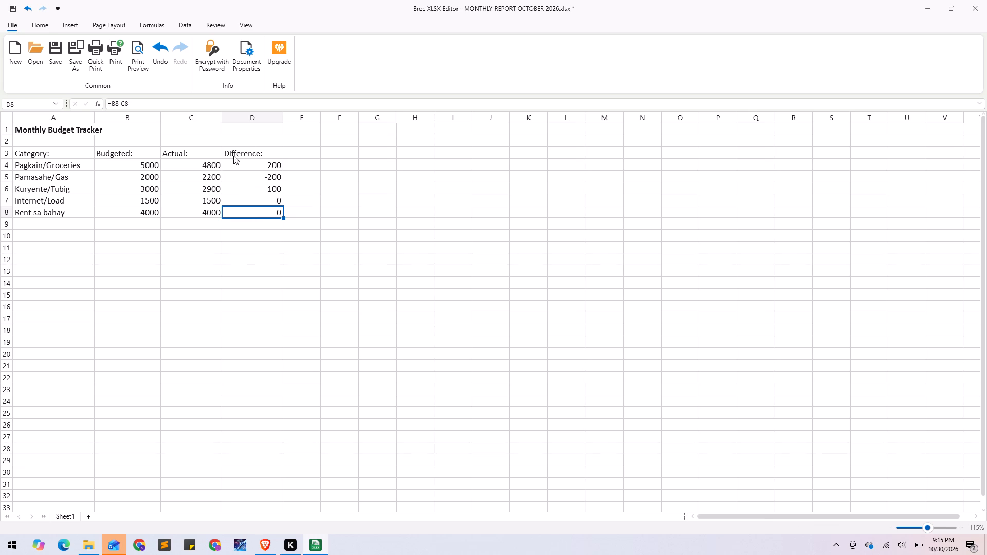
# Enter the row label "TOTAL:" in cell A10.
pyautogui.click(17, 236)
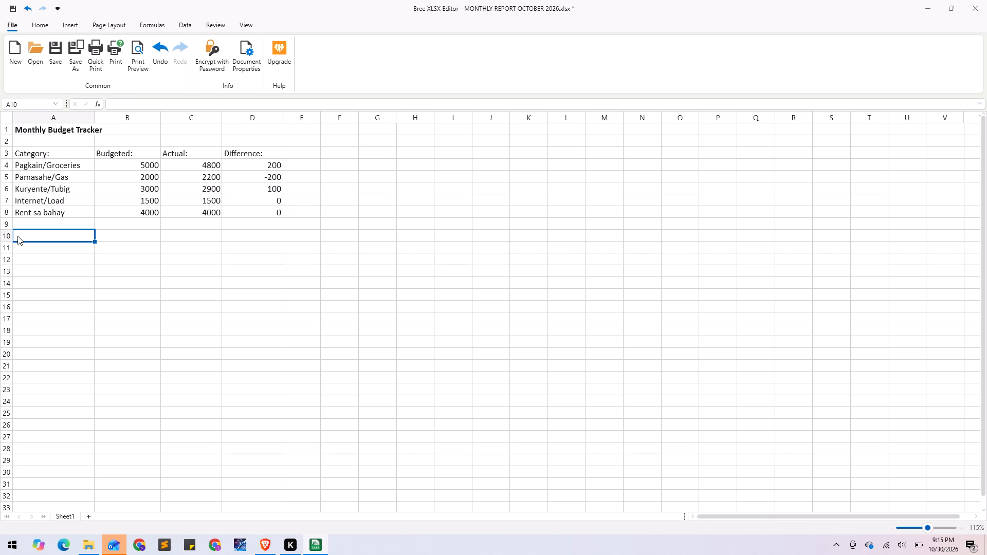
pyautogui.write('TOY')
pyautogui.press('BackSpace')
pyautogui.press('y')
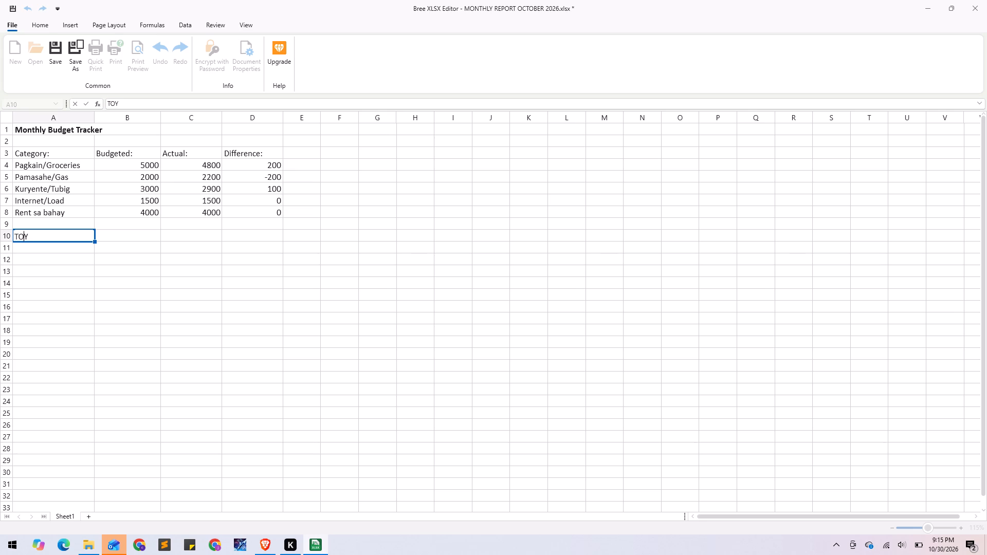
pyautogui.press('BackSpace')
pyautogui.write('TA')
pyautogui.press('l')
pyautogui.hotkey('shift', ':')
pyautogui.press('Right')
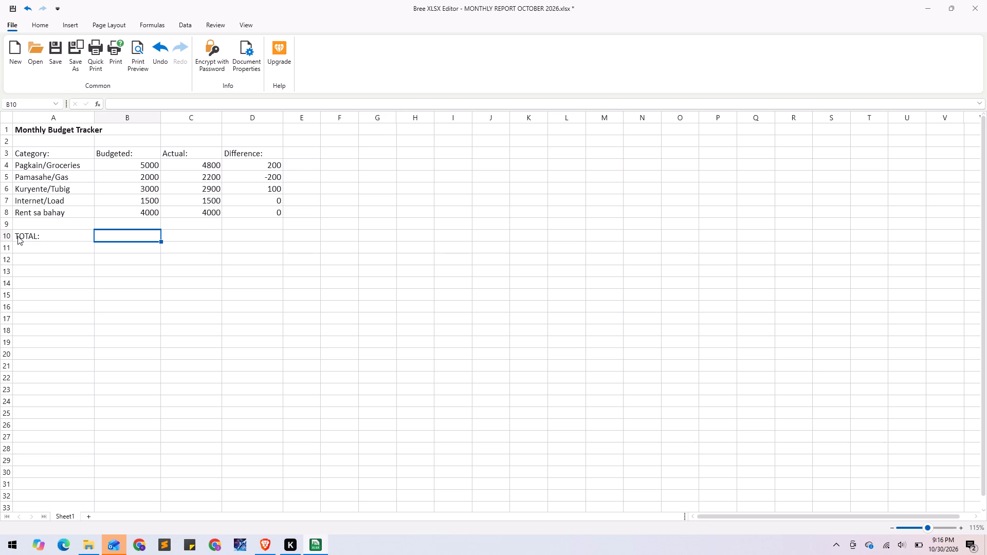
# Enter the formula =SUM(B4:B8) in cell B10 to total the budgeted amounts.
pyautogui.press('=')
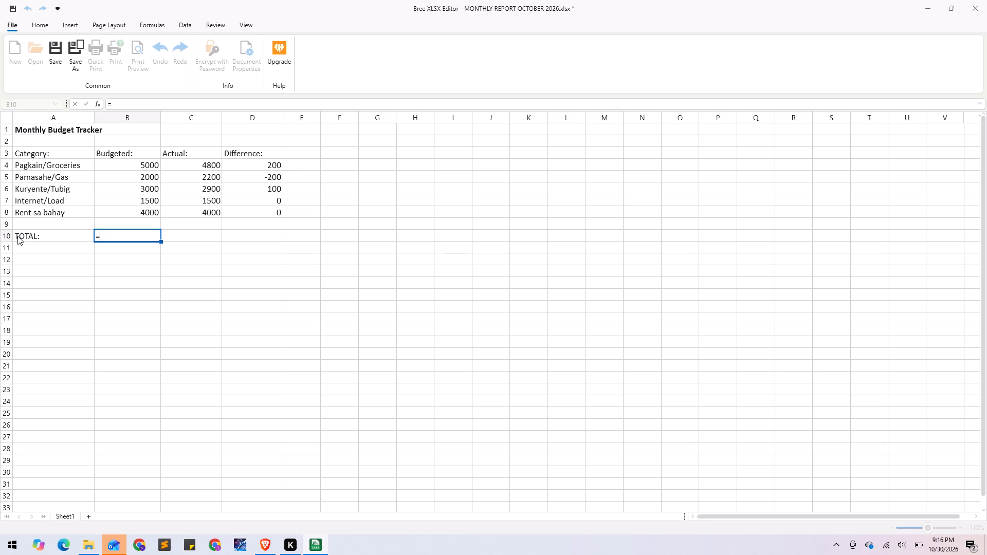
pyautogui.write('SUM')
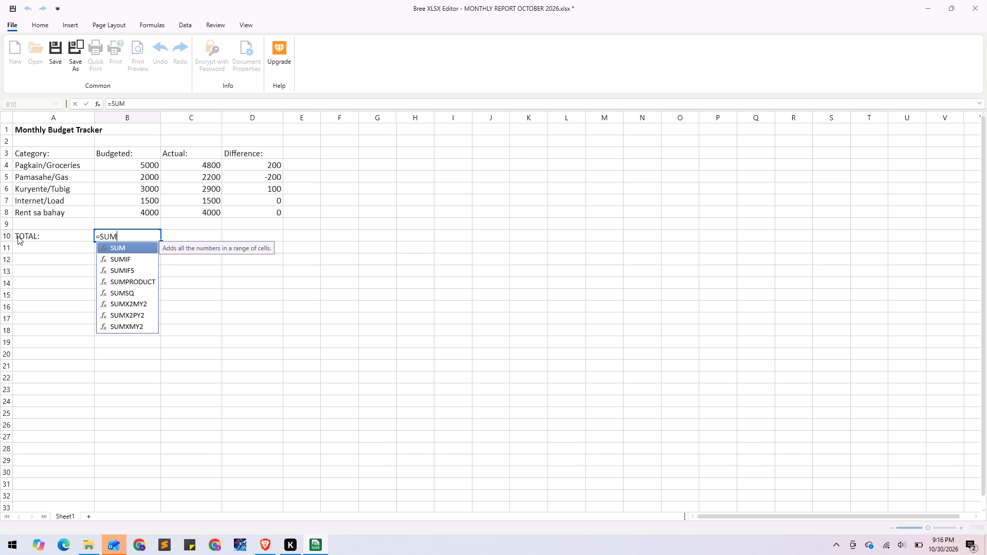
pyautogui.hotkey('shift', '(')
pyautogui.write('B4')
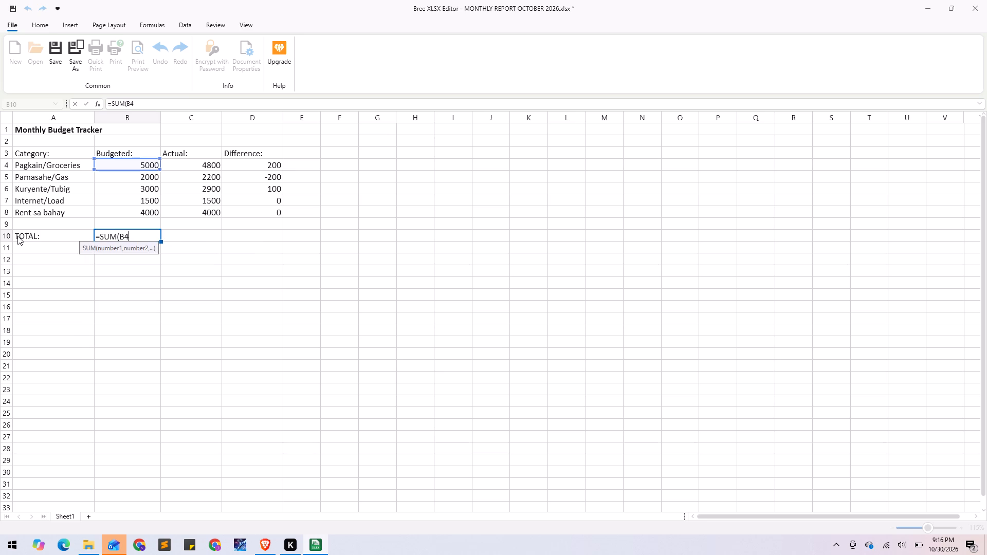
pyautogui.write(':B')
pyautogui.press('8')
pyautogui.hotkey('shift', ')')
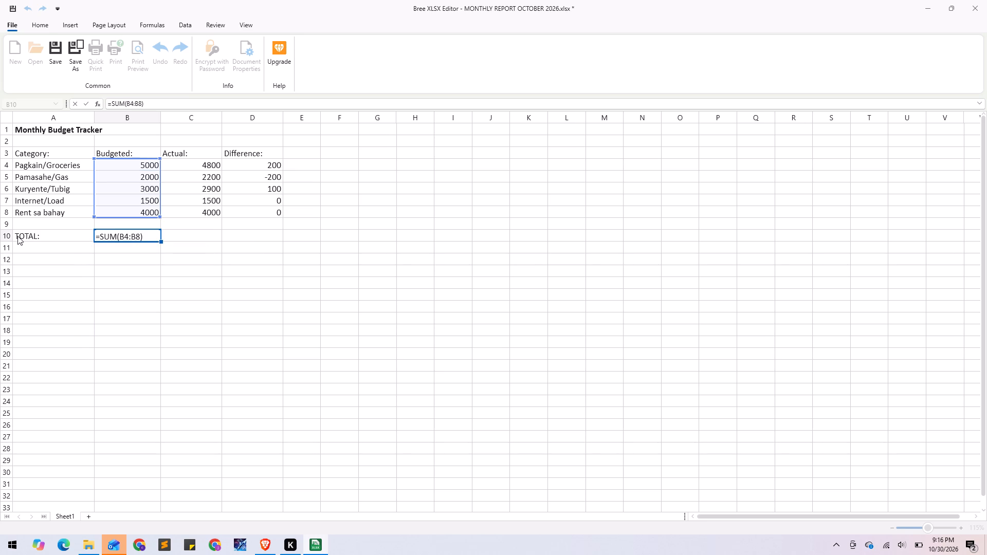
pyautogui.press('Return')
pyautogui.press('Up')
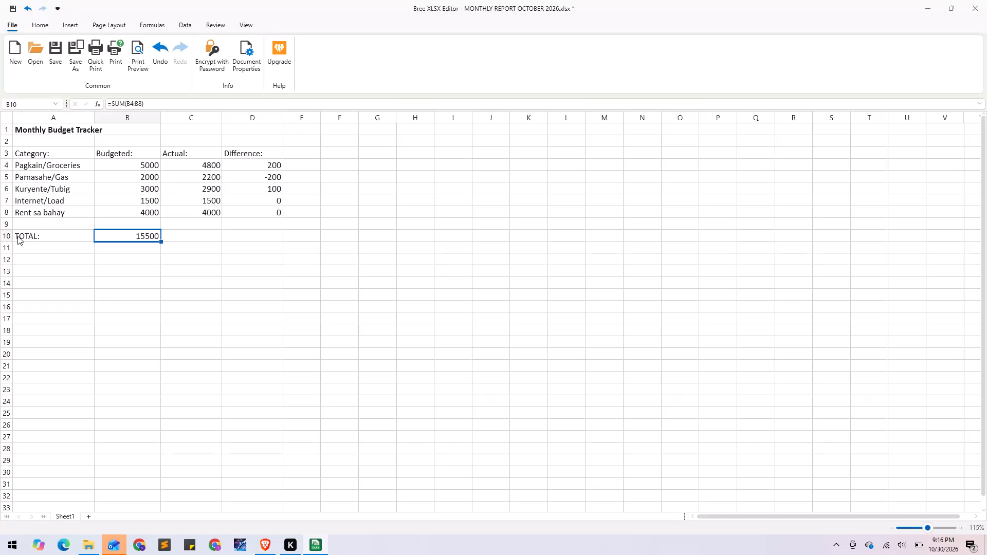
# Enter the formula =SUM(D4:D8) in cell C10 of the TOTAL row.
pyautogui.press('Right')
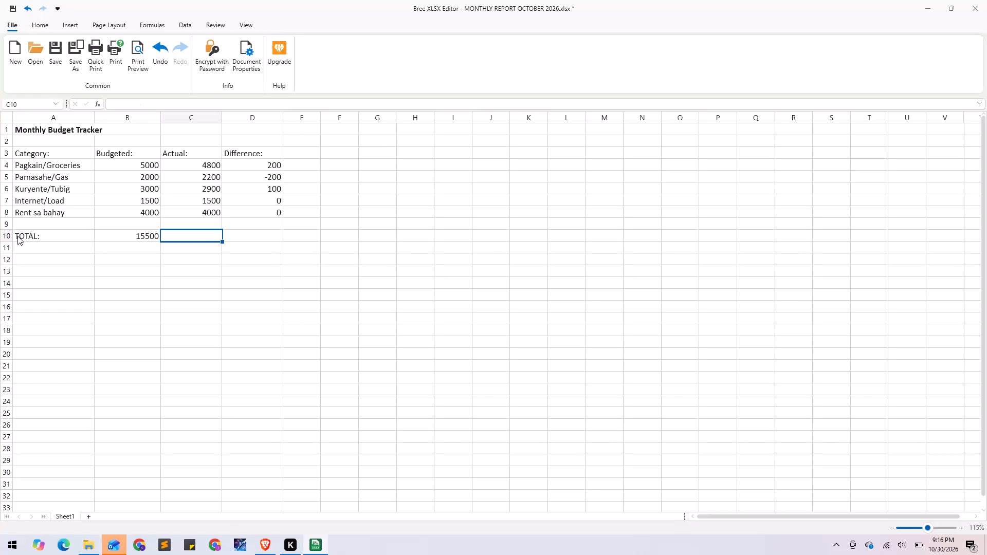
pyautogui.press('=')
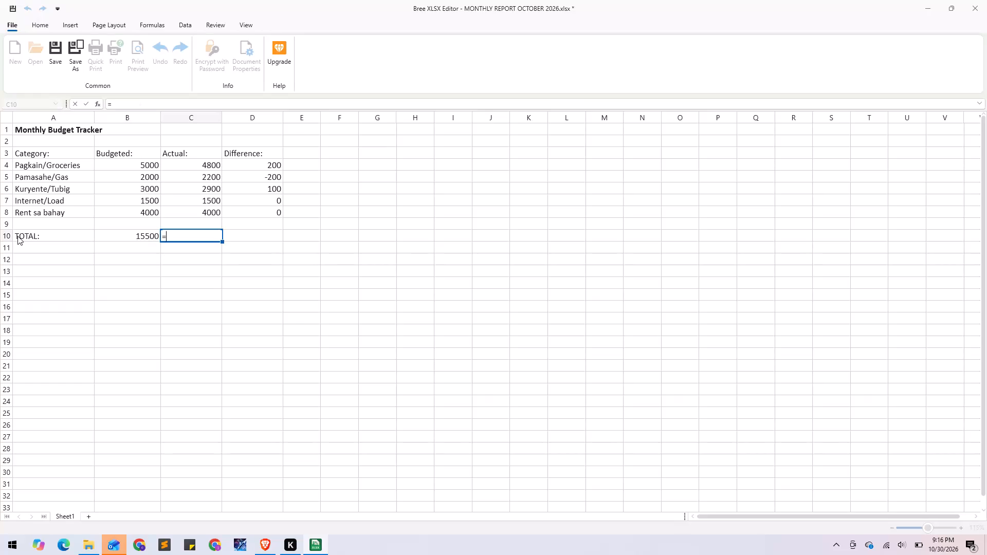
pyautogui.write('SUM')
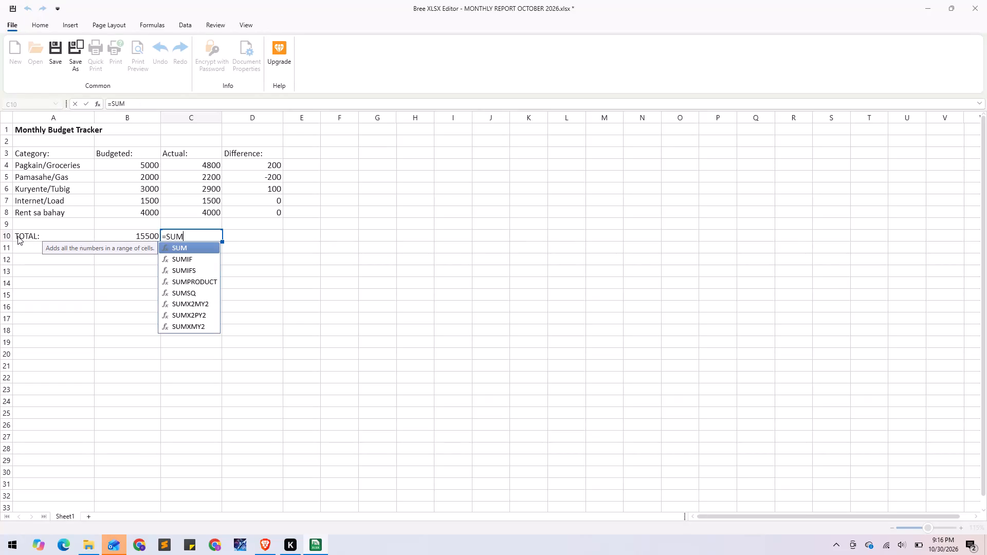
pyautogui.hotkey('shift', '(')
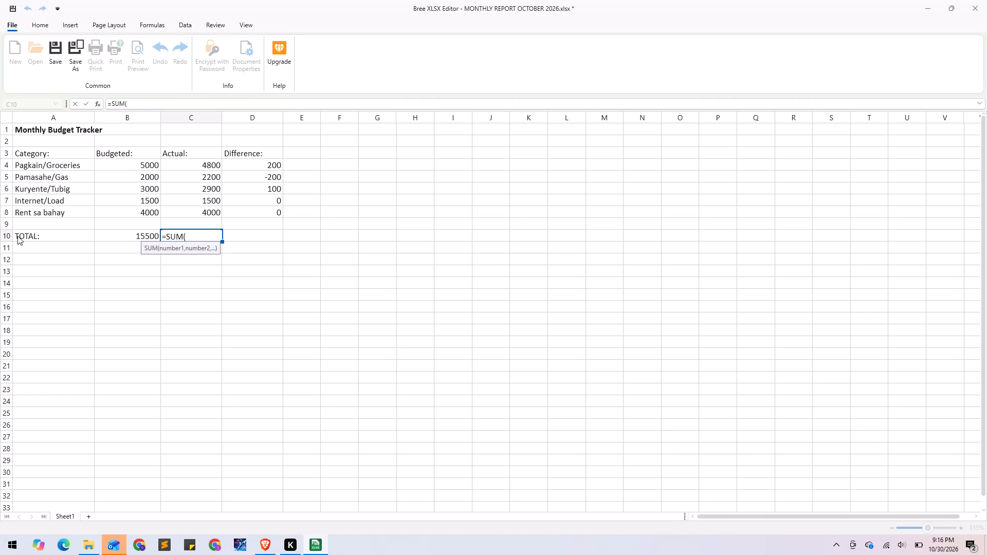
pyautogui.write('D4')
pyautogui.hotkey('shift', ':')
pyautogui.write('D8')
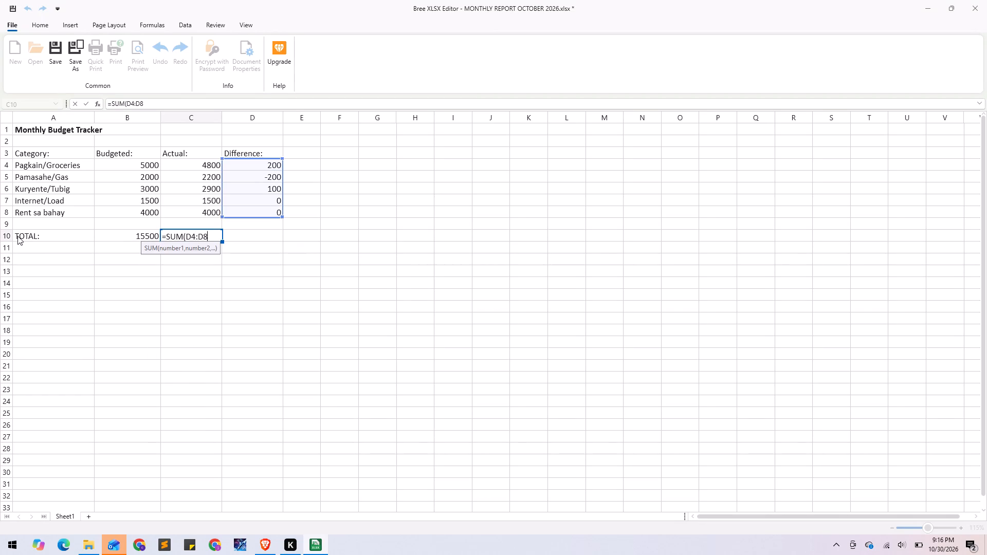
pyautogui.hotkey('shift', ')')
pyautogui.press('Tab')
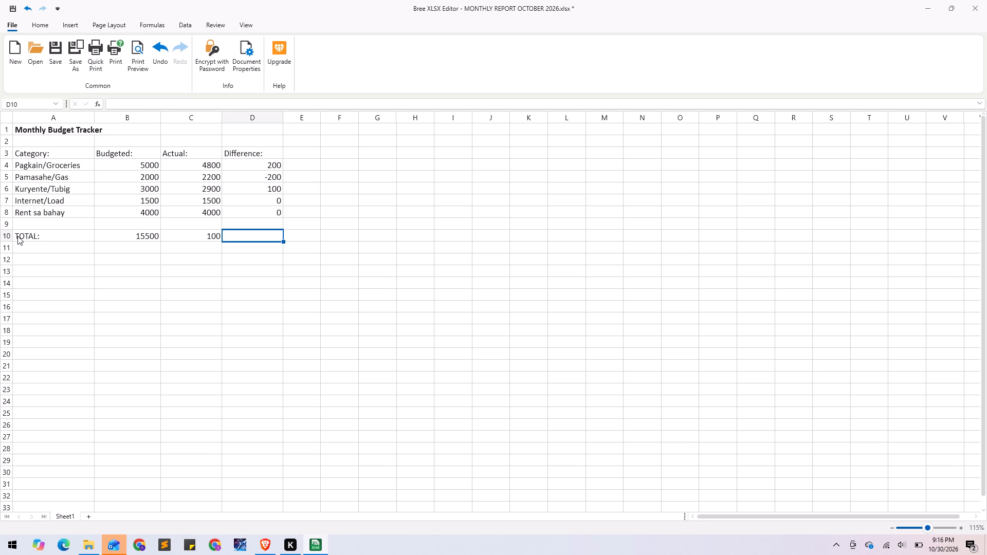
# Enter the formula =SUM(D4:D8) in cell D10 to total the differences.
pyautogui.press('Left')
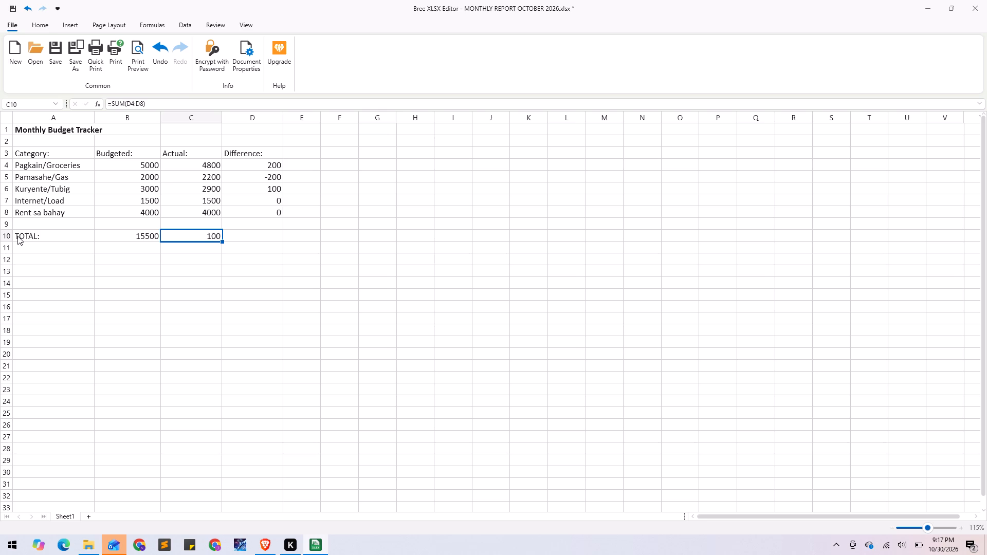
pyautogui.press('Left')
pyautogui.press('Right')
pyautogui.press('Right')
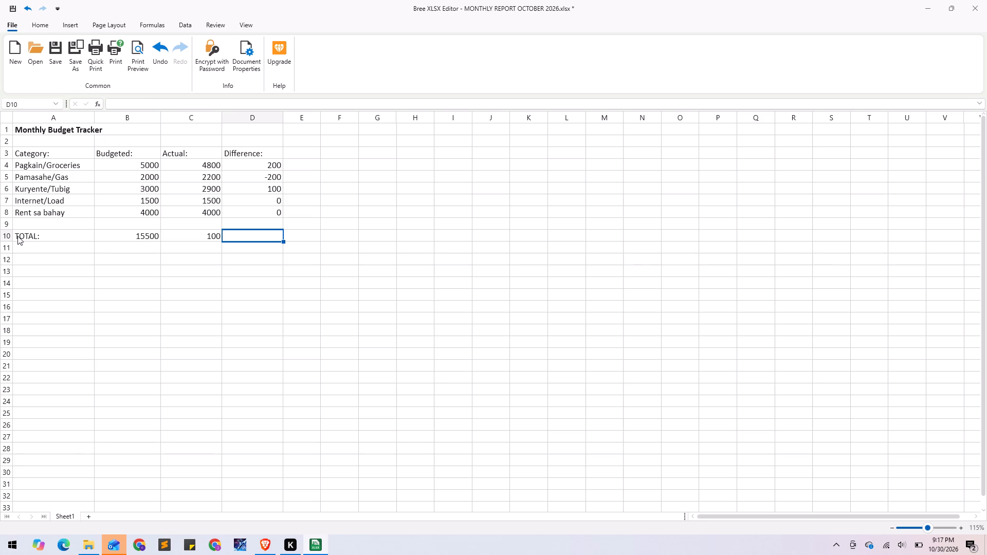
pyautogui.press('=')
pyautogui.write('SUM')
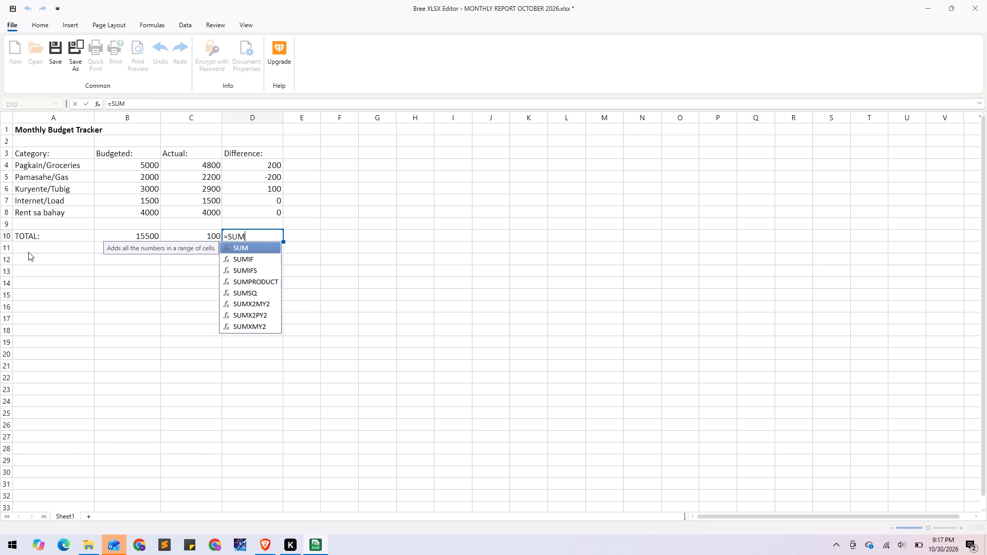
pyautogui.hotkey('shift', '(')
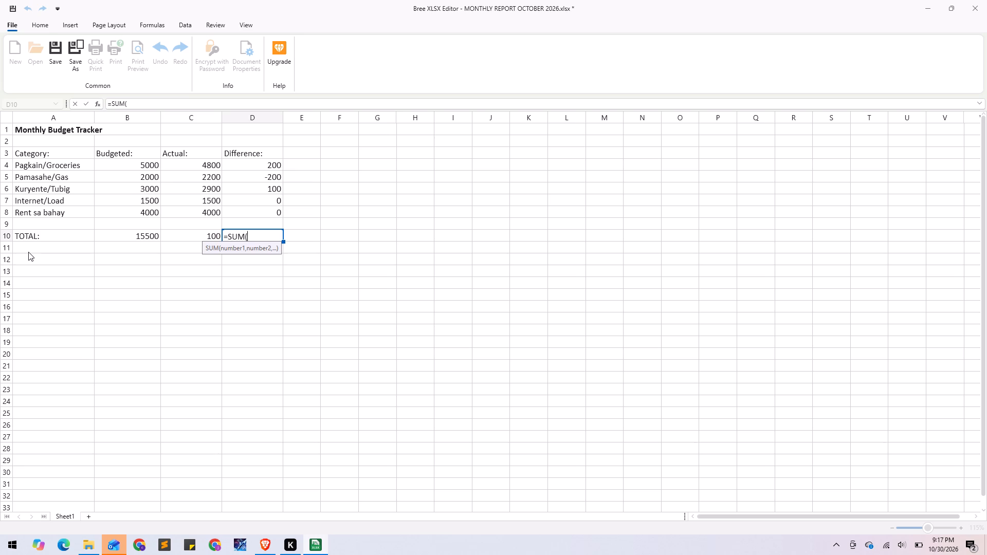
pyautogui.write('C4')
pyautogui.hotkey('shift', ':')
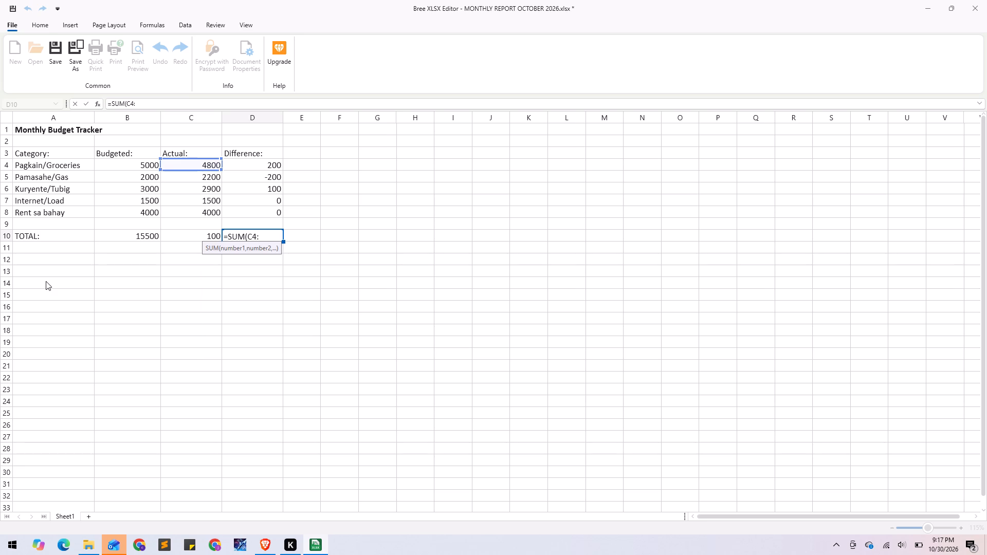
pyautogui.press('BackSpace')
pyautogui.press('BackSpace')
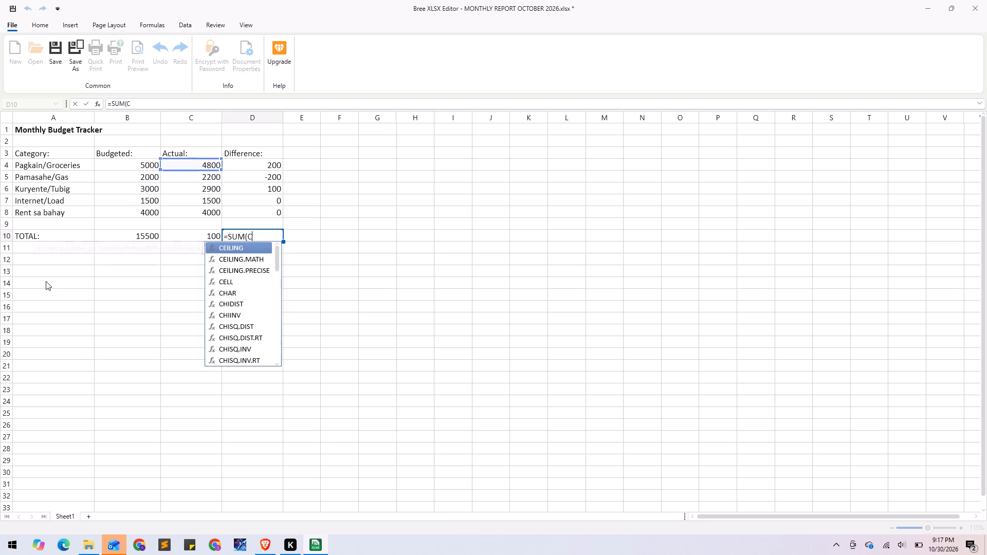
pyautogui.press('BackSpace')
pyautogui.press('d')
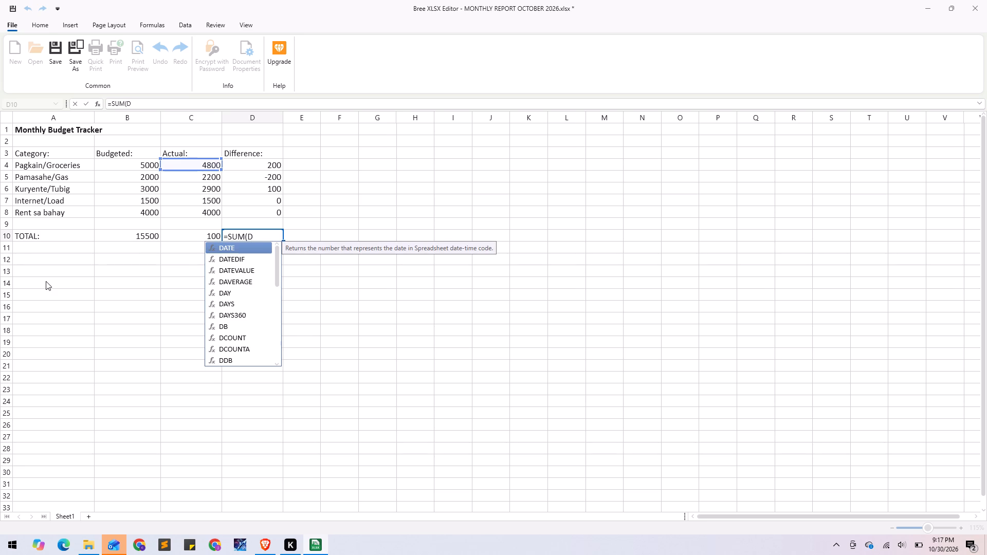
pyautogui.press('4')
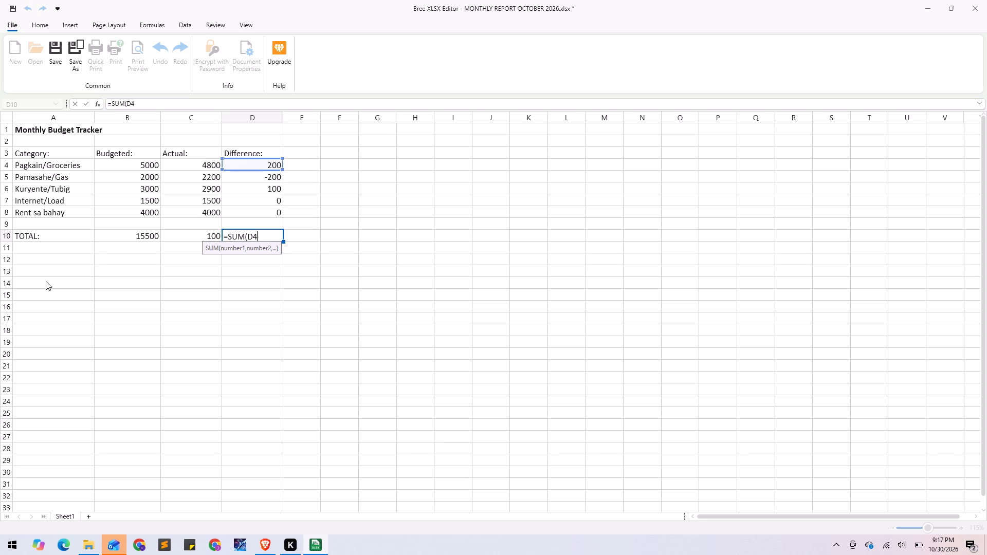
pyautogui.write(':D8')
pyautogui.hotkey('shift', ')')
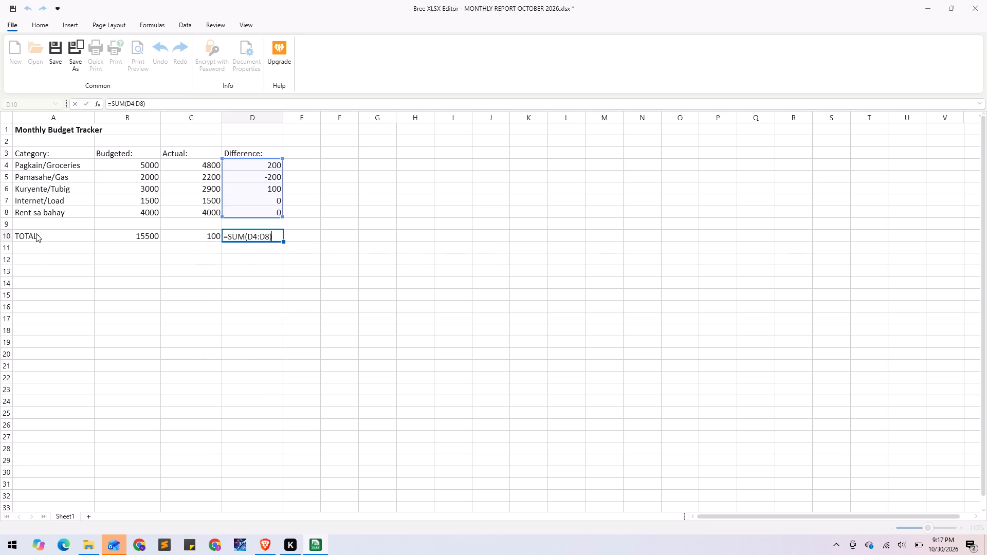
pyautogui.press('Return')
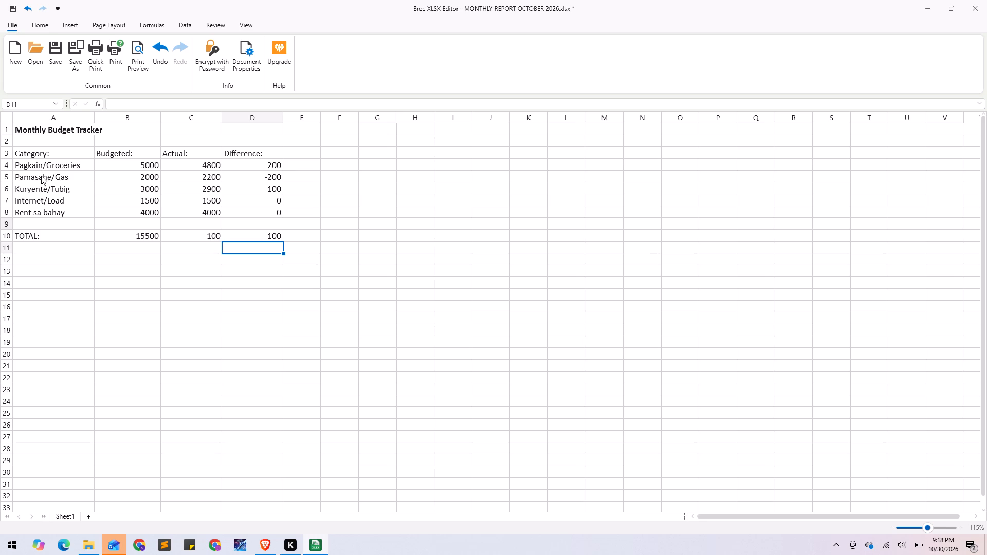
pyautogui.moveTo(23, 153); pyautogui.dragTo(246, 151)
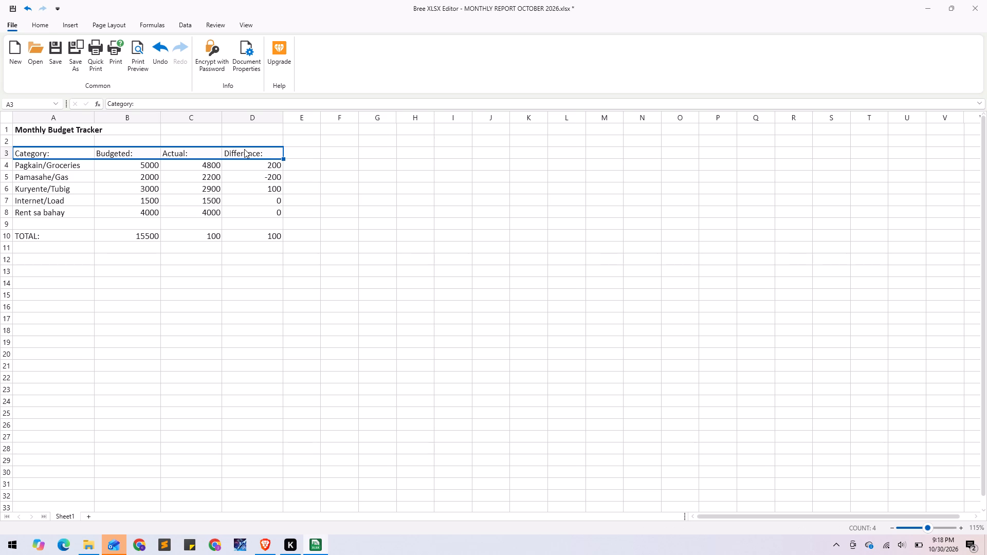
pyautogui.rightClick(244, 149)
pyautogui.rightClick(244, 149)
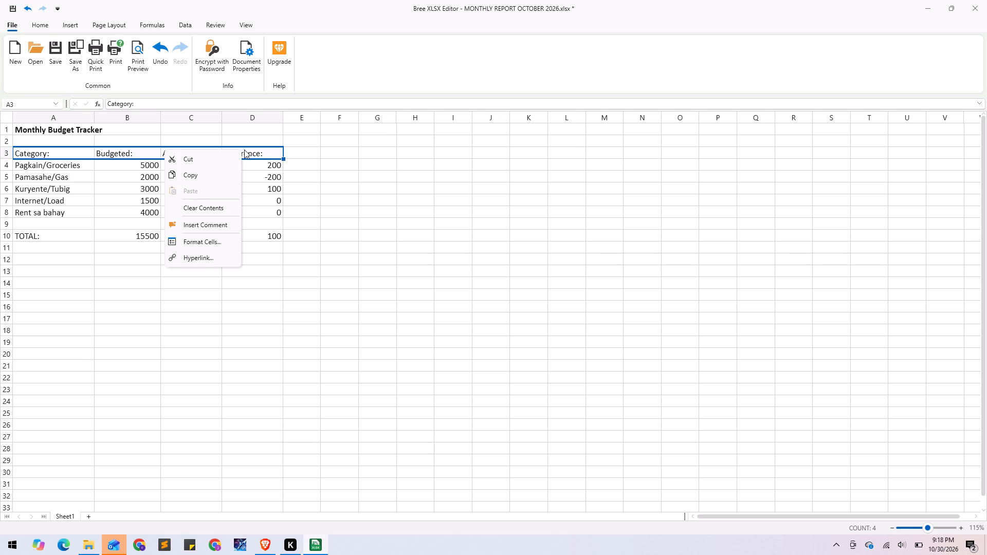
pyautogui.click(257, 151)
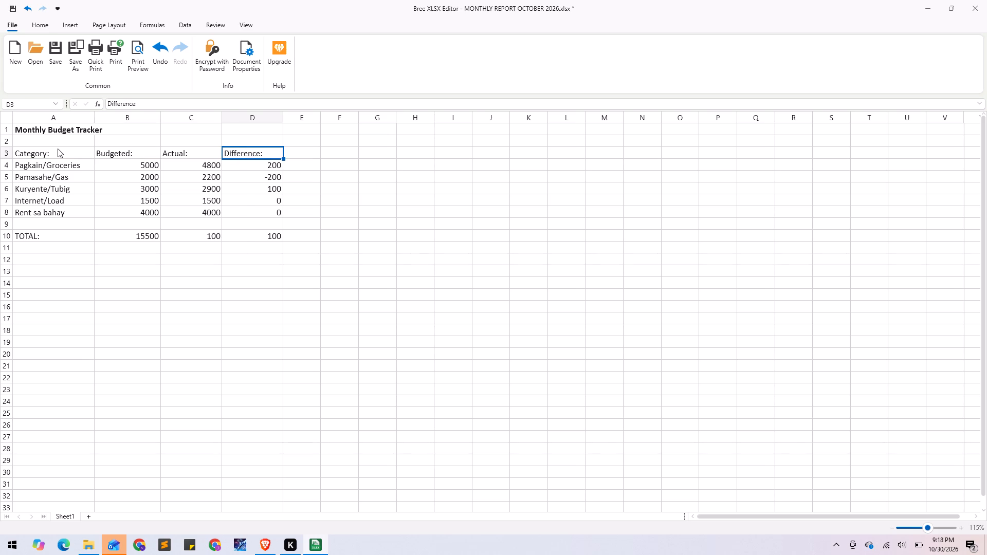
# Shade the header cells A3:D3 gray, then change their fill color to standard red.
pyautogui.click(58, 149)
pyautogui.moveTo(53, 151); pyautogui.dragTo(231, 152)
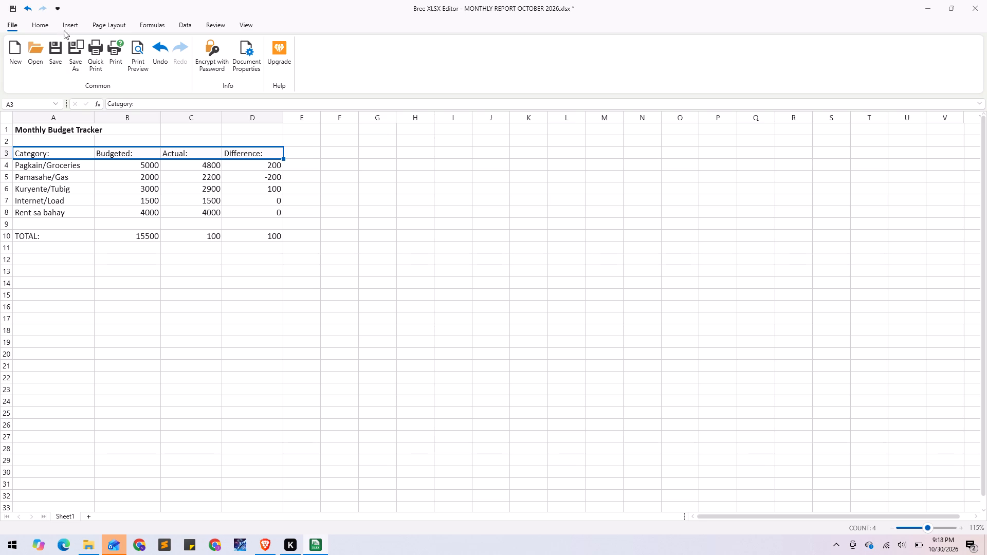
pyautogui.click(38, 27)
pyautogui.click(107, 29)
pyautogui.click(104, 21)
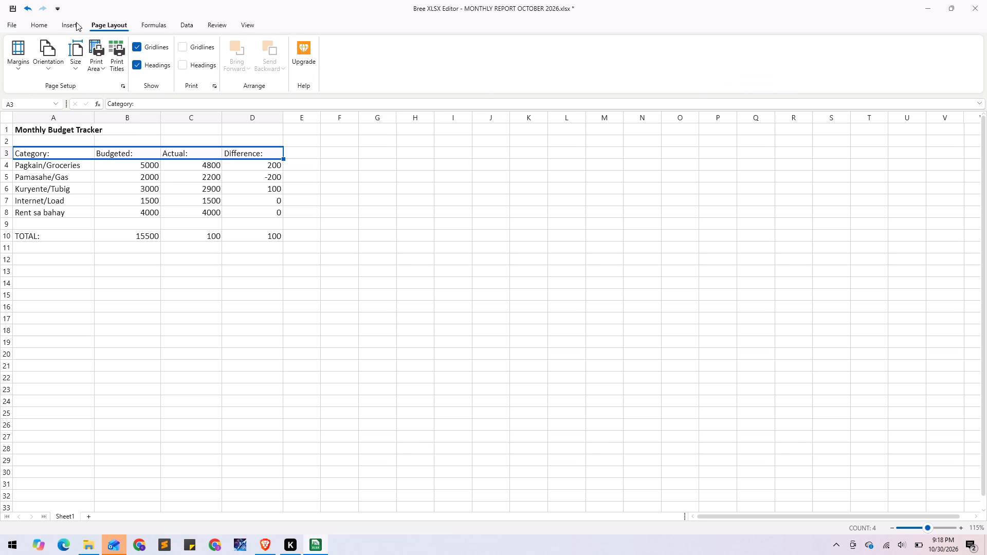
pyautogui.click(45, 26)
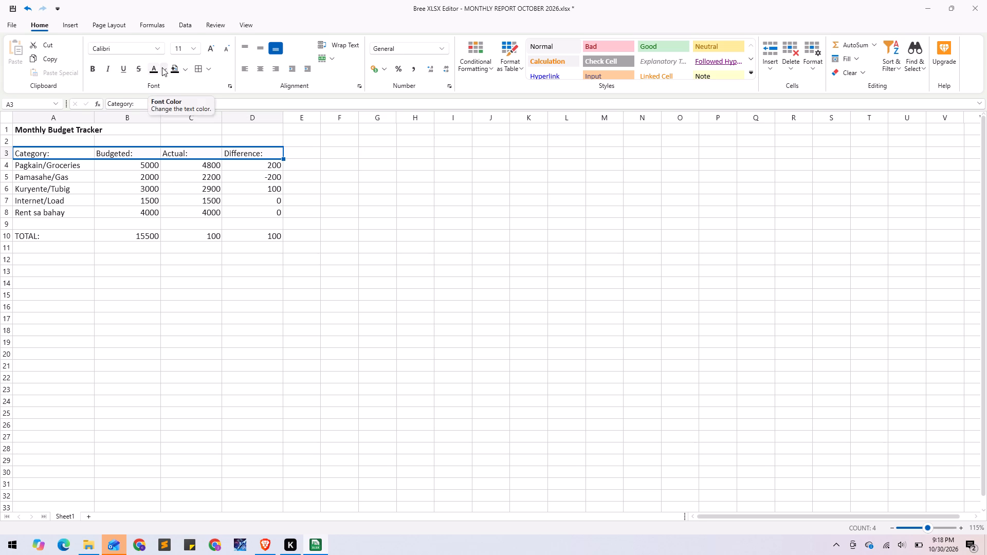
pyautogui.click(184, 67)
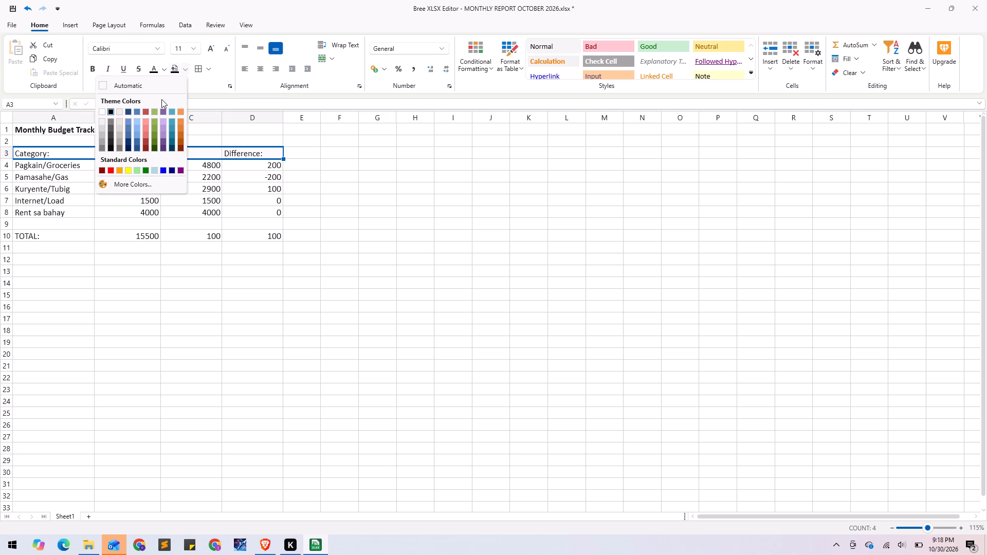
pyautogui.click(109, 121)
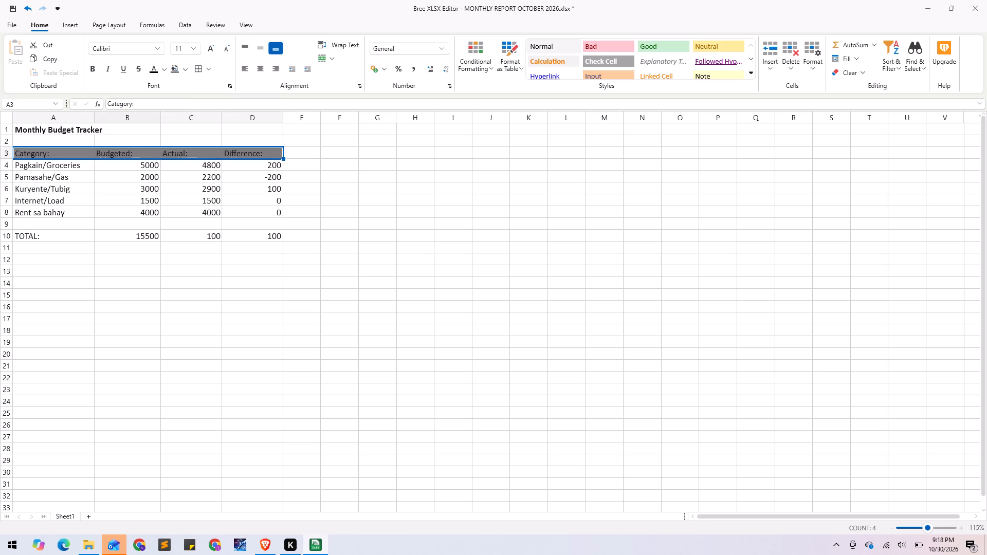
pyautogui.click(182, 69)
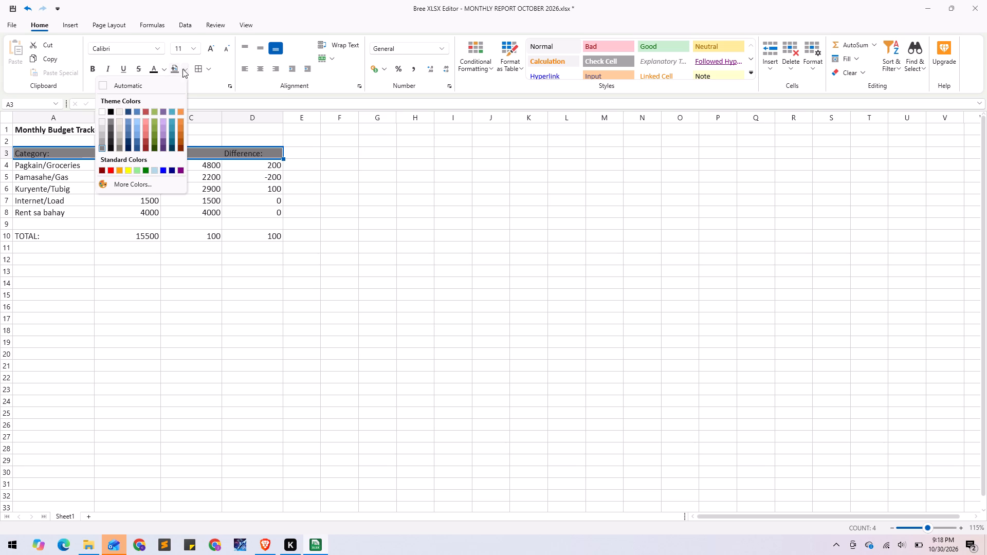
pyautogui.click(113, 172)
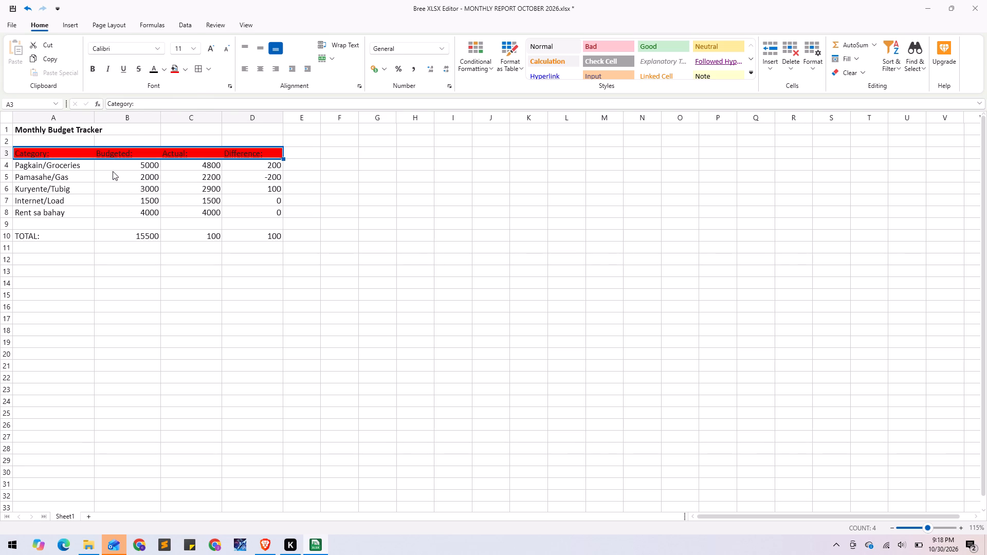
# Change the fill color of the header cells A3:D3 to light blue.
pyautogui.click(182, 68)
pyautogui.click(155, 172)
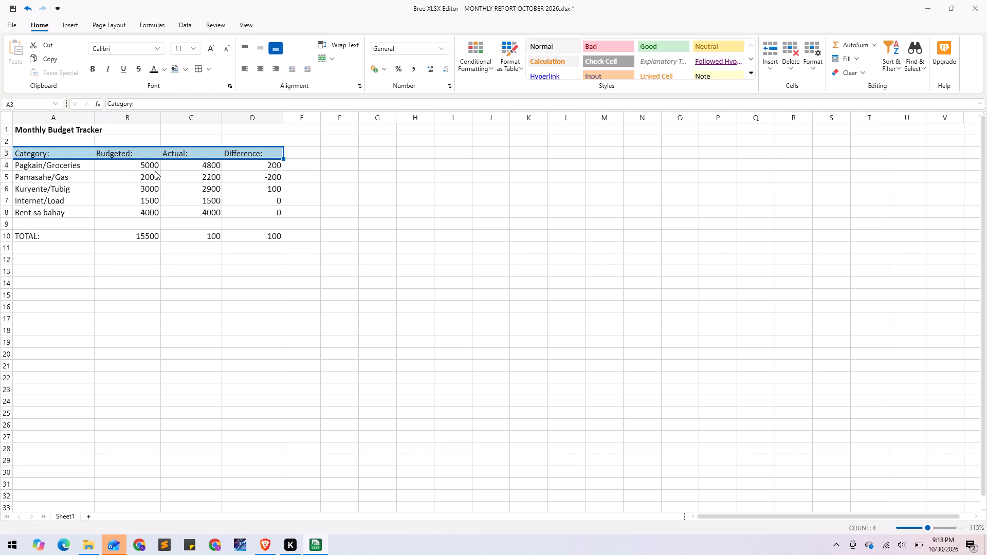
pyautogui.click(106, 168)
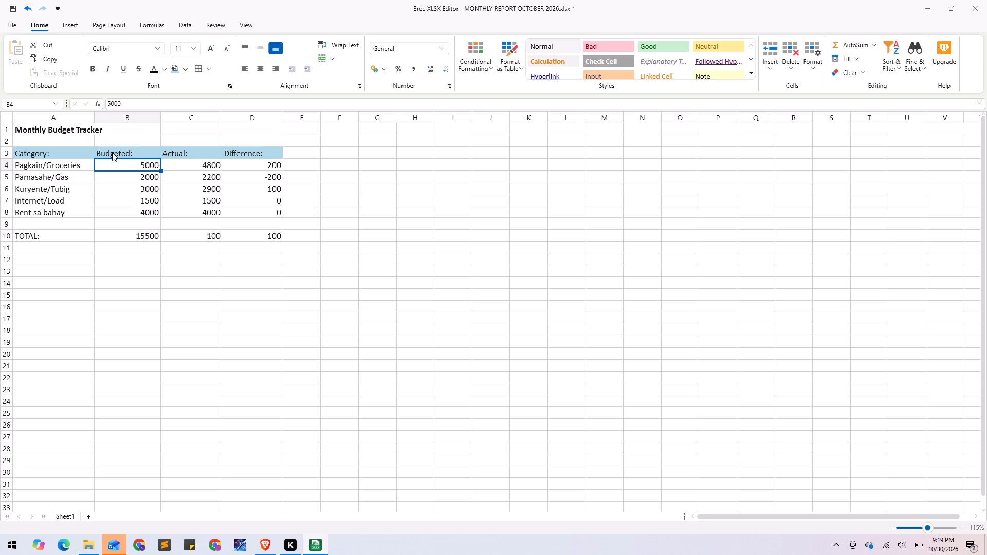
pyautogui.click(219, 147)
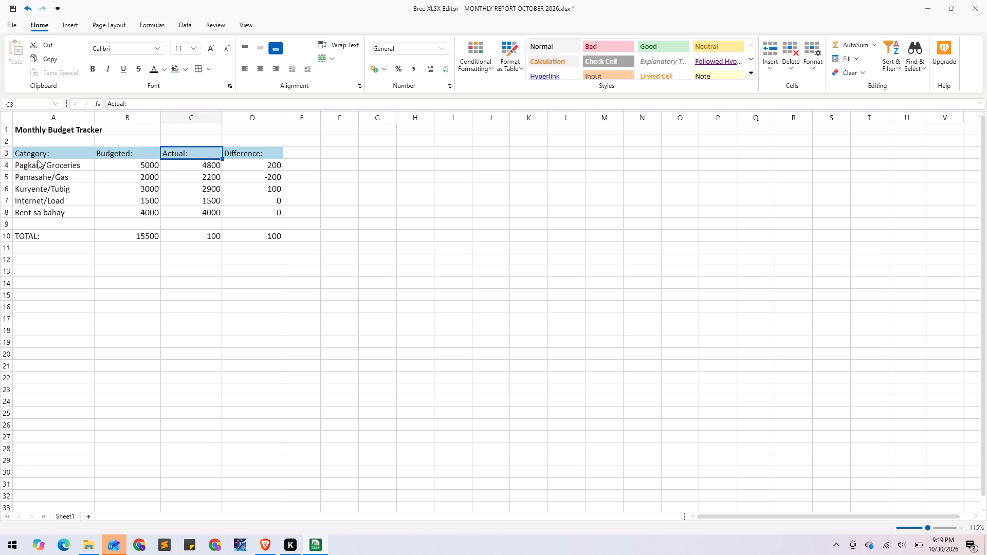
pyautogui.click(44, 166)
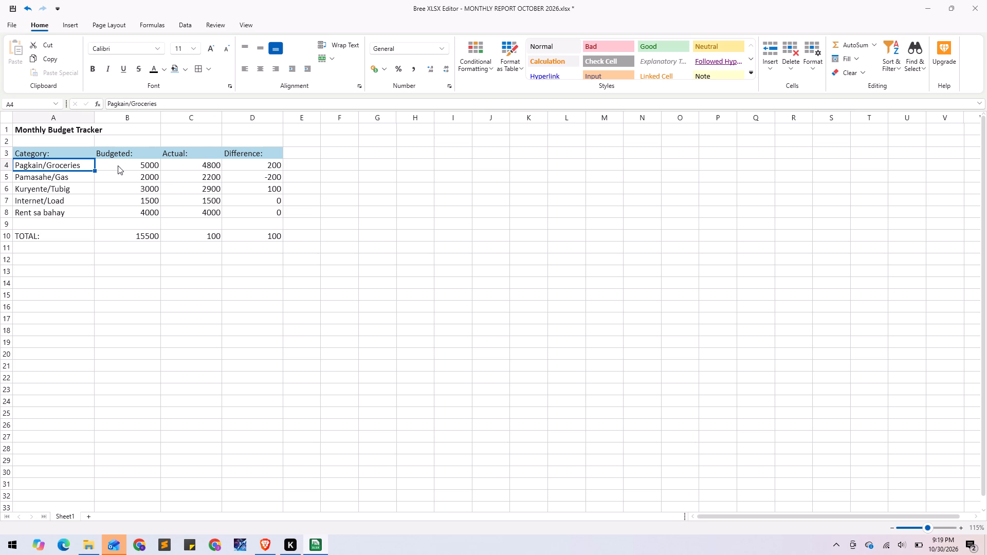
# Open the cell formatting for the amounts and totals in B4:D10 and choose the Currency number format.
pyautogui.moveTo(116, 164); pyautogui.dragTo(264, 237)
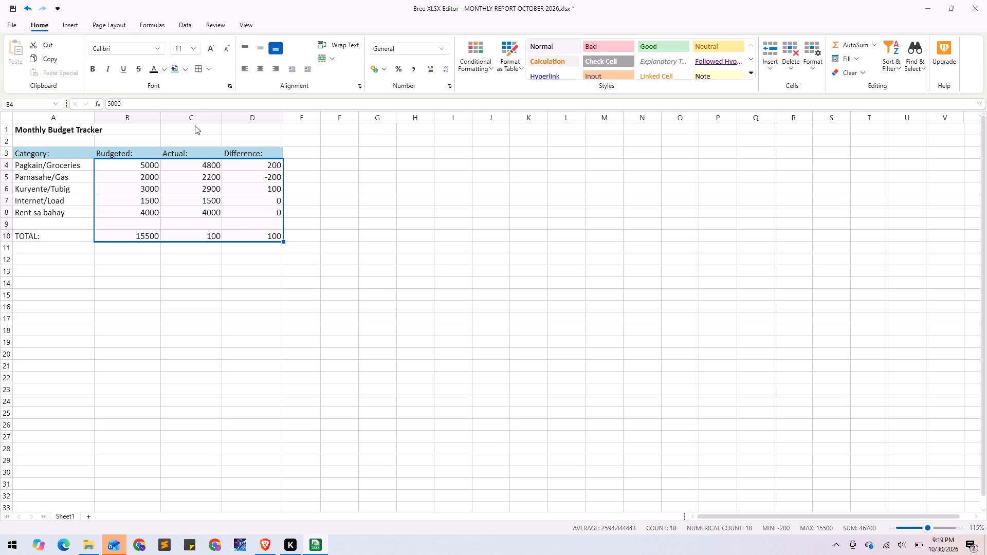
pyautogui.rightClick(166, 182)
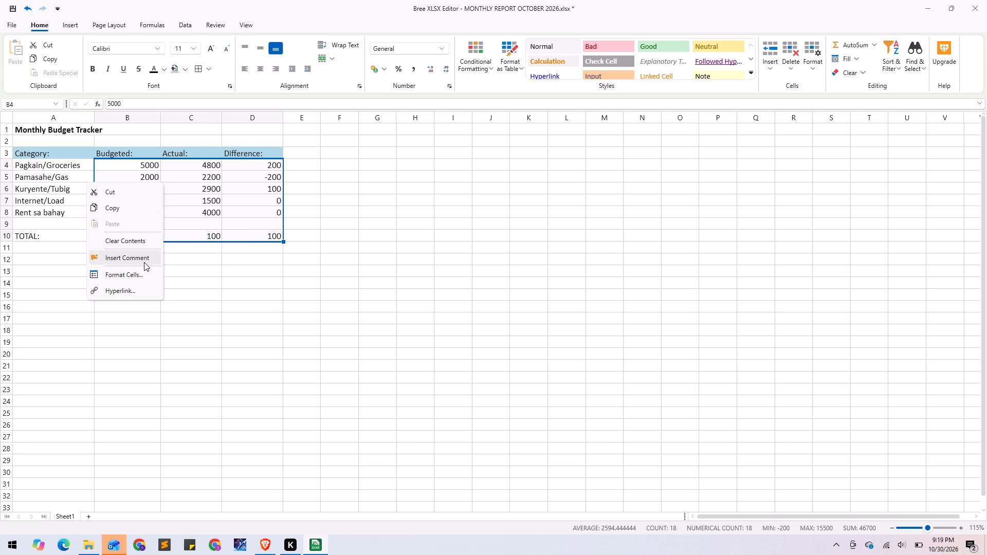
pyautogui.click(142, 275)
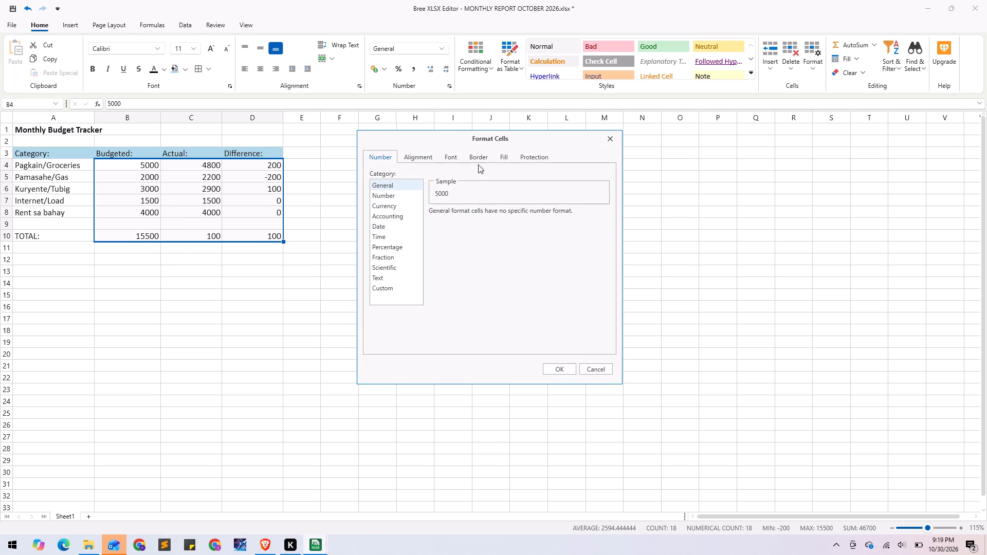
pyautogui.click(382, 208)
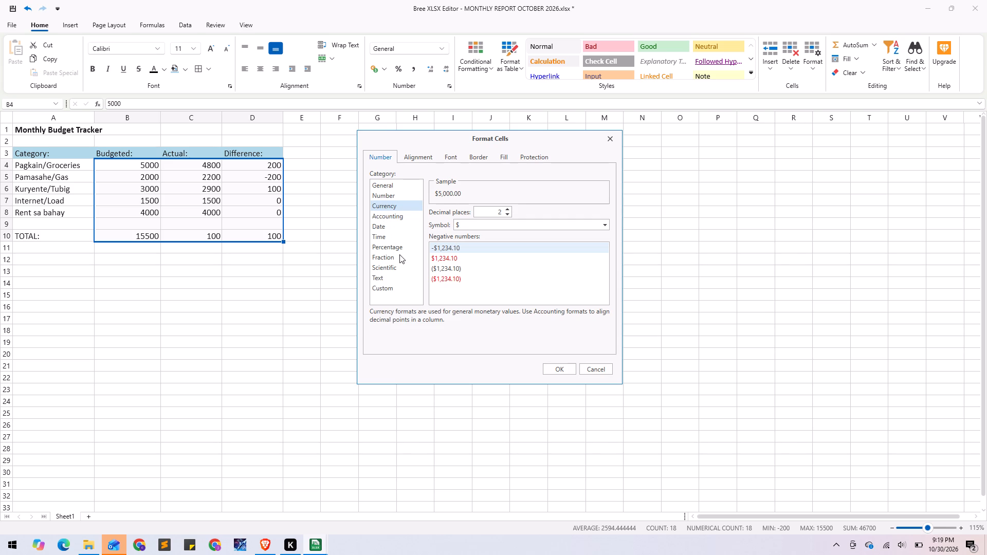
pyautogui.scroll(-6, 402, 274)
pyautogui.scroll(4, 451, 270)
pyautogui.scroll(-2, 470, 254)
# Search the currency symbol choices for PHP.
pyautogui.click(467, 225)
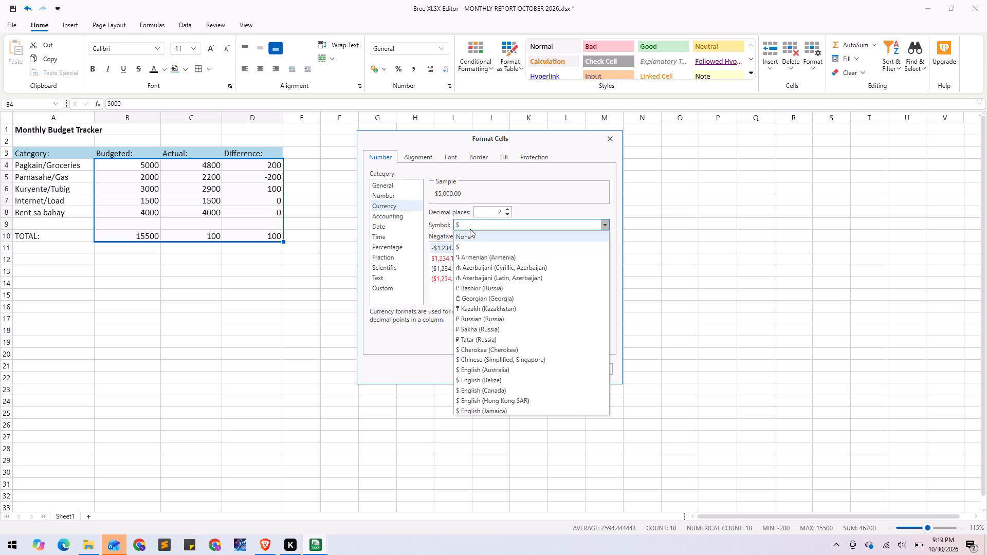
pyautogui.press('p')
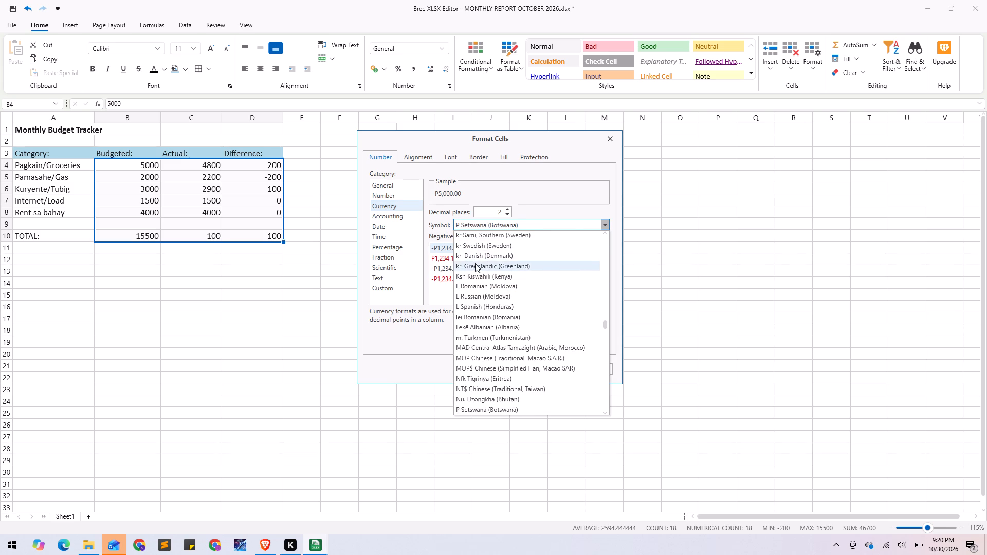
pyautogui.press('h')
pyautogui.press('p')
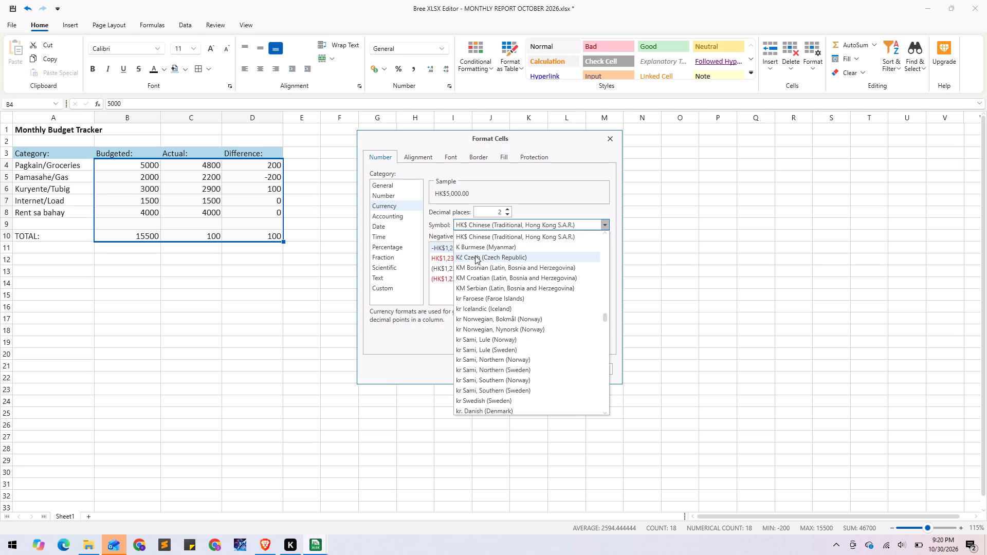
pyautogui.press('[')
pyautogui.press('BackSpace')
pyautogui.press('BackSpace')
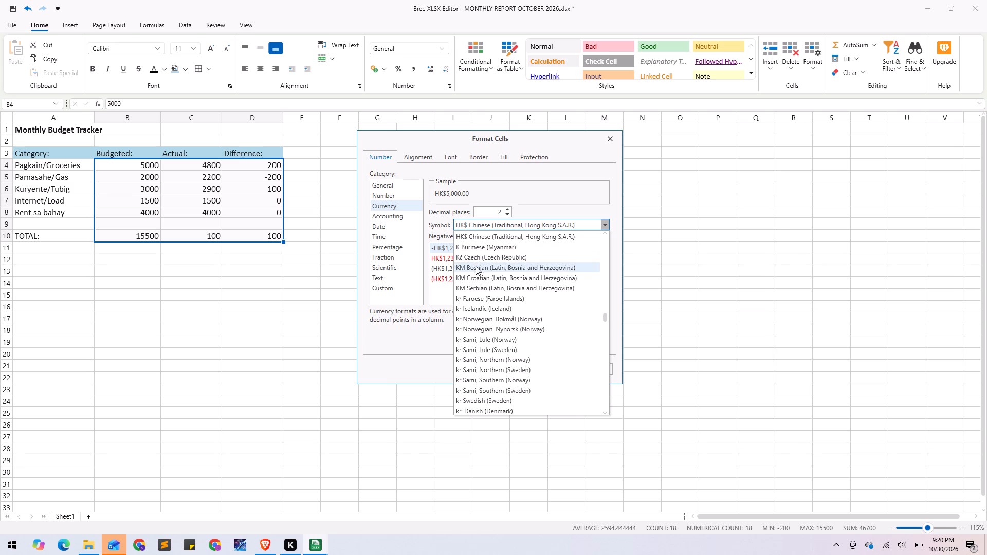
pyautogui.press('BackSpace')
pyautogui.press('BackSpace')
pyautogui.press('BackSpace')
pyautogui.press('BackSpace')
pyautogui.scroll(-7, 490, 313)
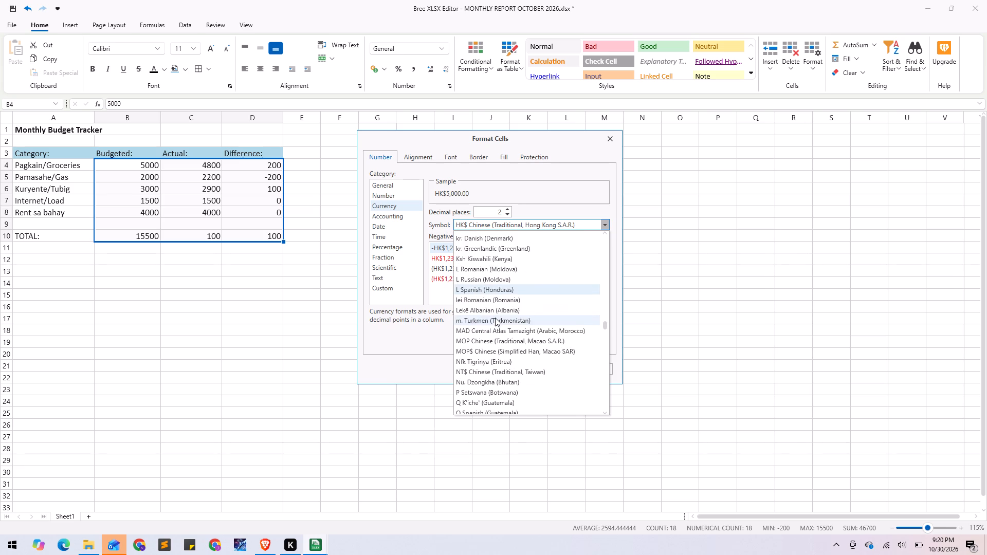
pyautogui.scroll(18, 495, 318)
pyautogui.scroll(-12, 496, 318)
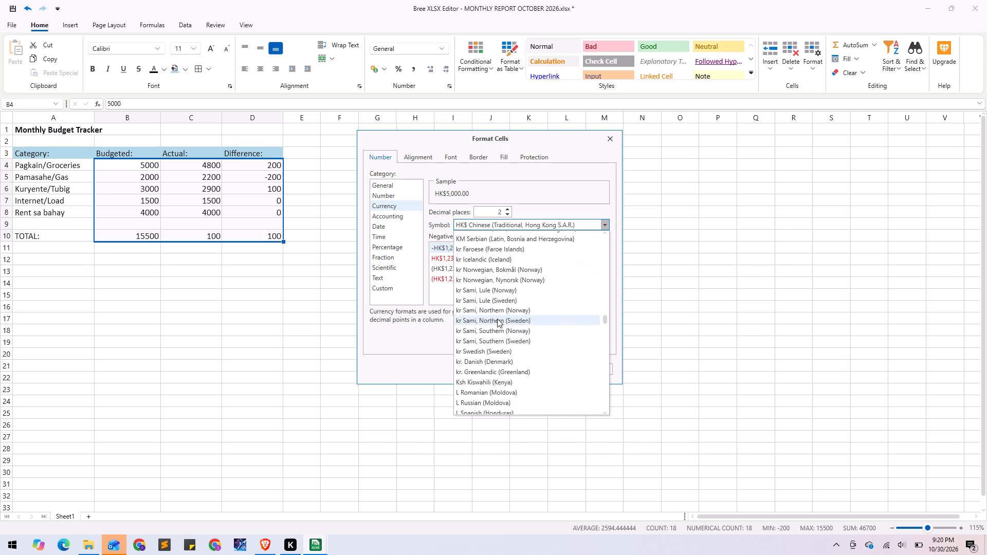
pyautogui.scroll(-15, 497, 319)
pyautogui.scroll(-3, 500, 360)
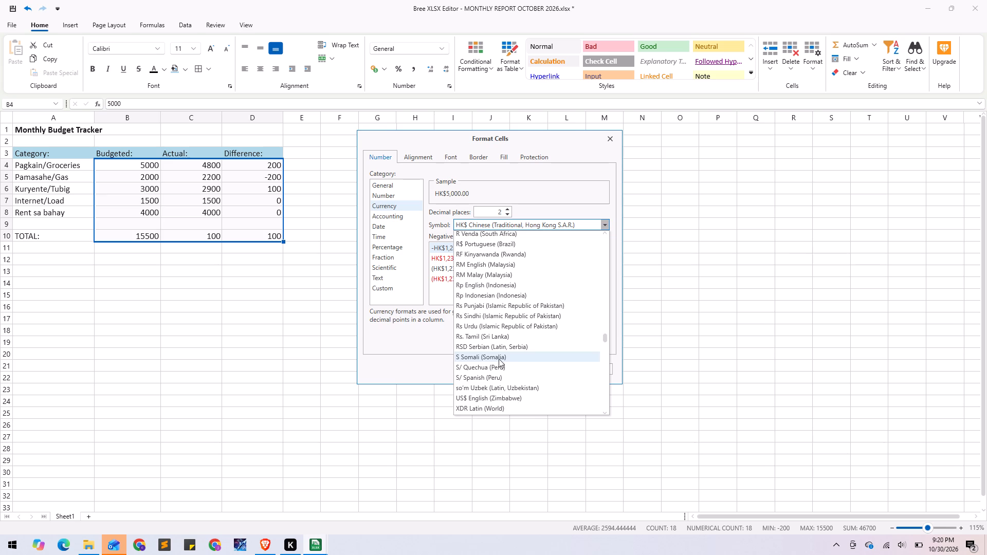
pyautogui.scroll(6, 499, 359)
pyautogui.scroll(1, 470, 315)
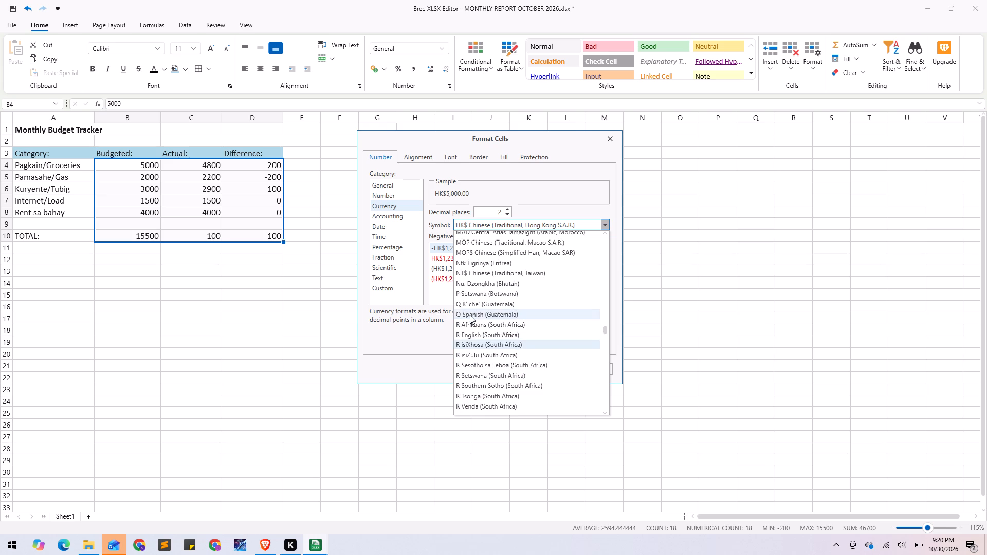
pyautogui.scroll(8, 468, 311)
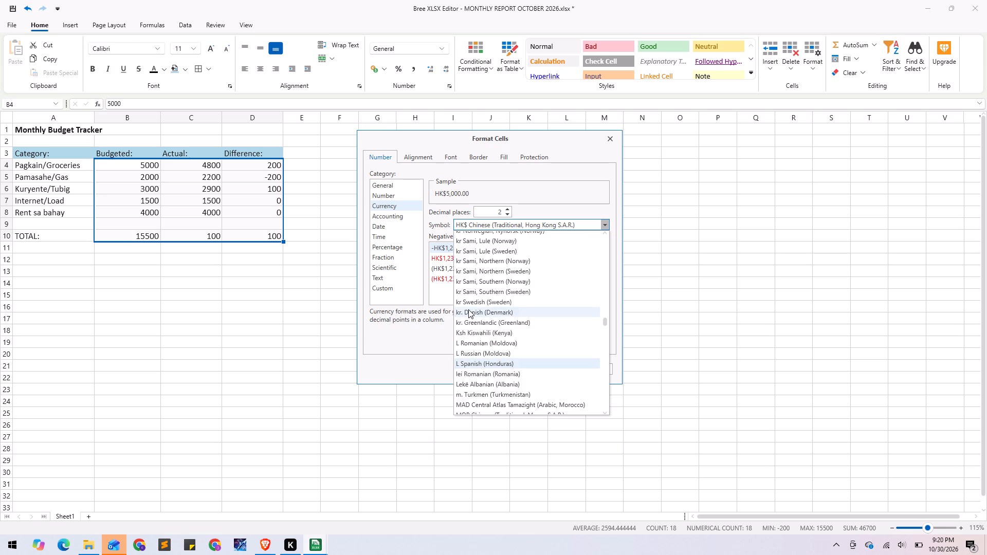
pyautogui.scroll(9, 468, 309)
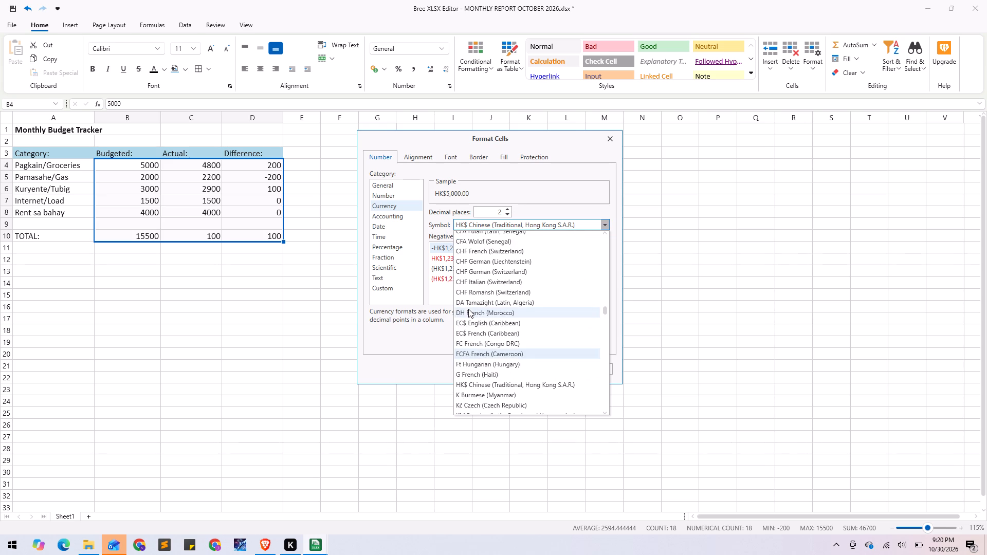
pyautogui.scroll(18, 468, 309)
pyautogui.scroll(11, 468, 308)
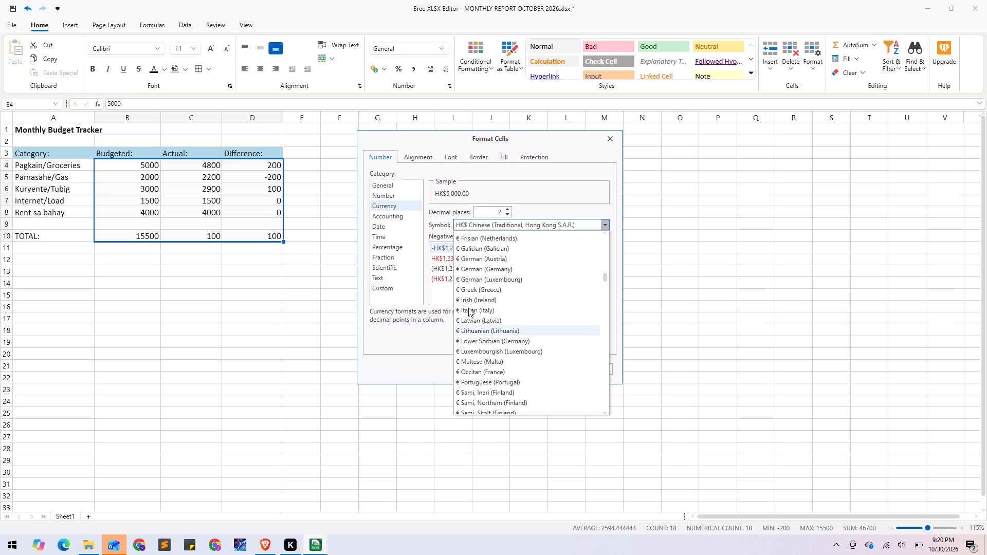
pyautogui.scroll(3, 468, 308)
pyautogui.click(423, 336)
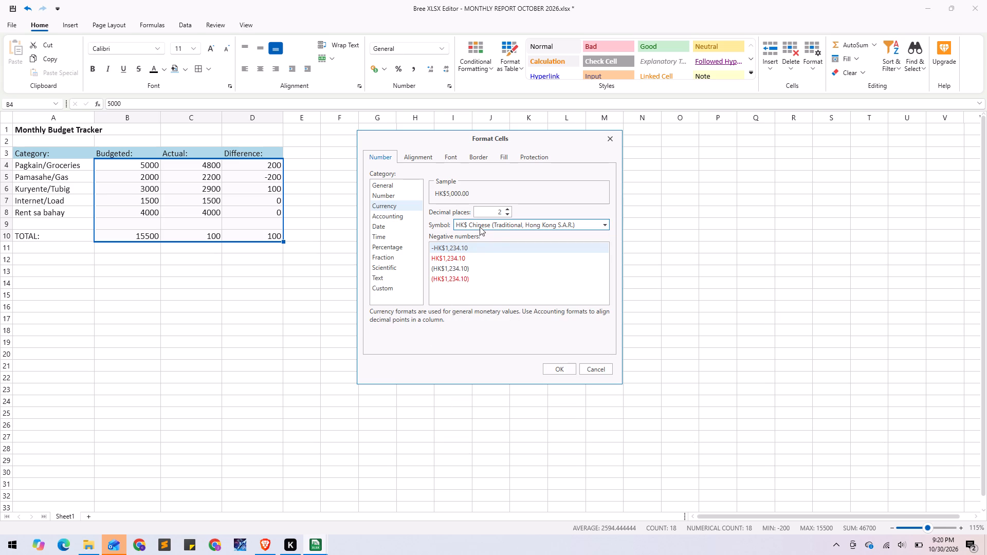
# Set the currency symbol for the selected amounts to P Setswana (Botswana).
pyautogui.click(477, 224)
pyautogui.press('p')
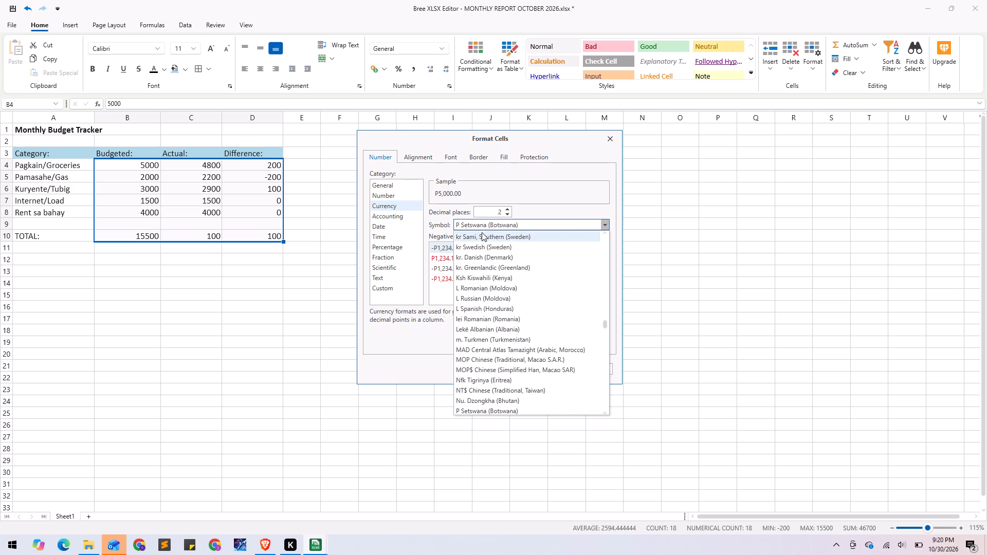
pyautogui.scroll(-1, 488, 306)
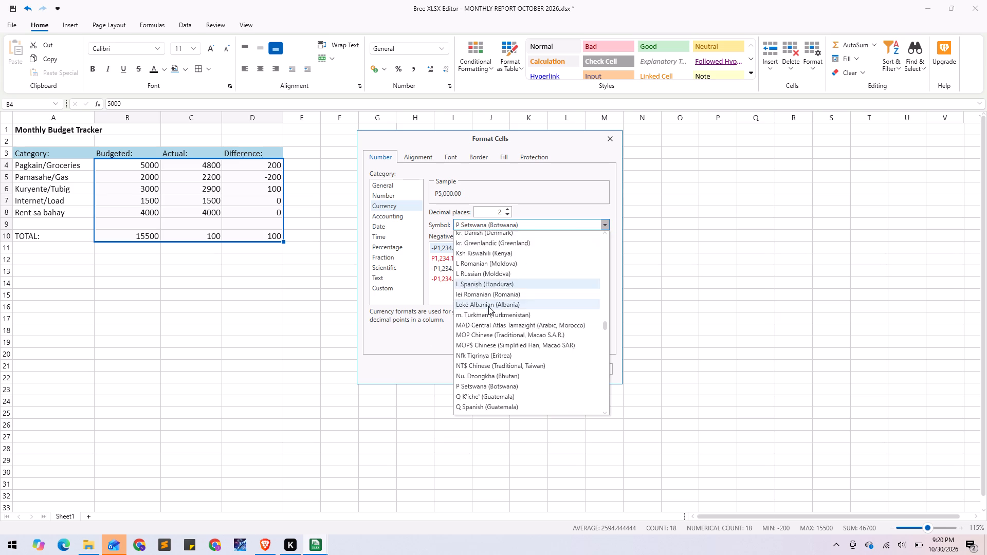
pyautogui.scroll(-1, 488, 306)
pyautogui.scroll(-1, 477, 358)
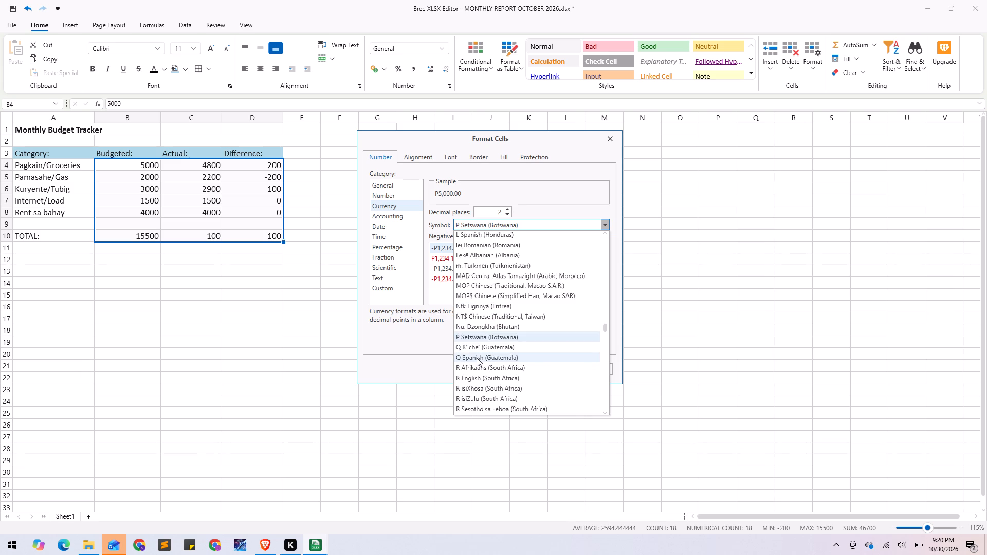
pyautogui.scroll(-2, 477, 358)
pyautogui.click(399, 352)
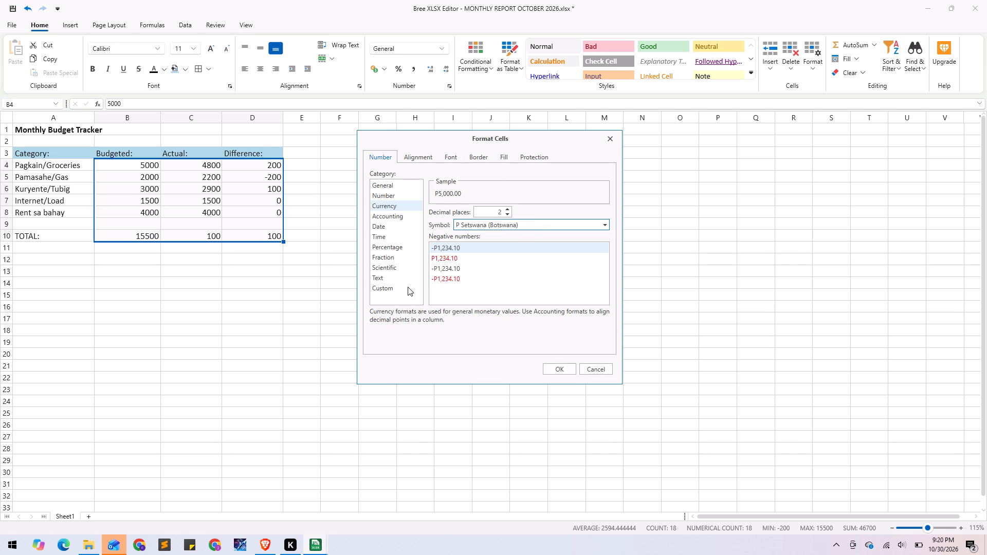
# Change the currency symbol for the amounts and totals in B4:D10 to PHP and apply the cell format.
pyautogui.click(384, 288)
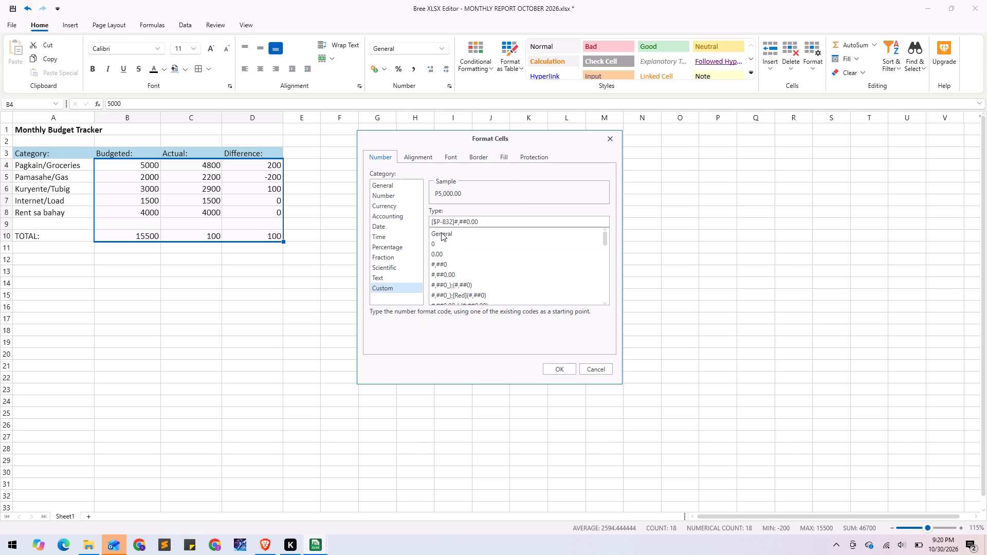
pyautogui.click(389, 208)
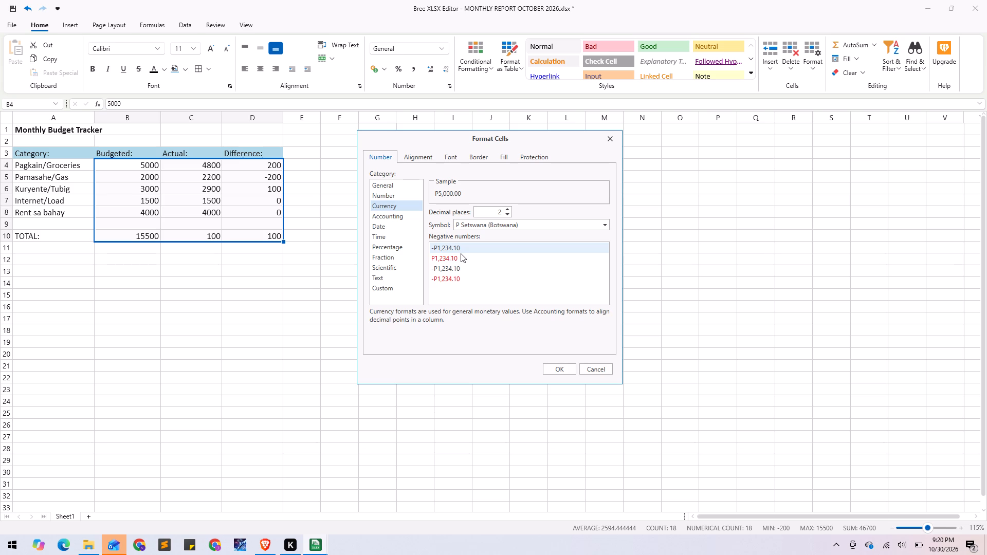
pyautogui.click(472, 225)
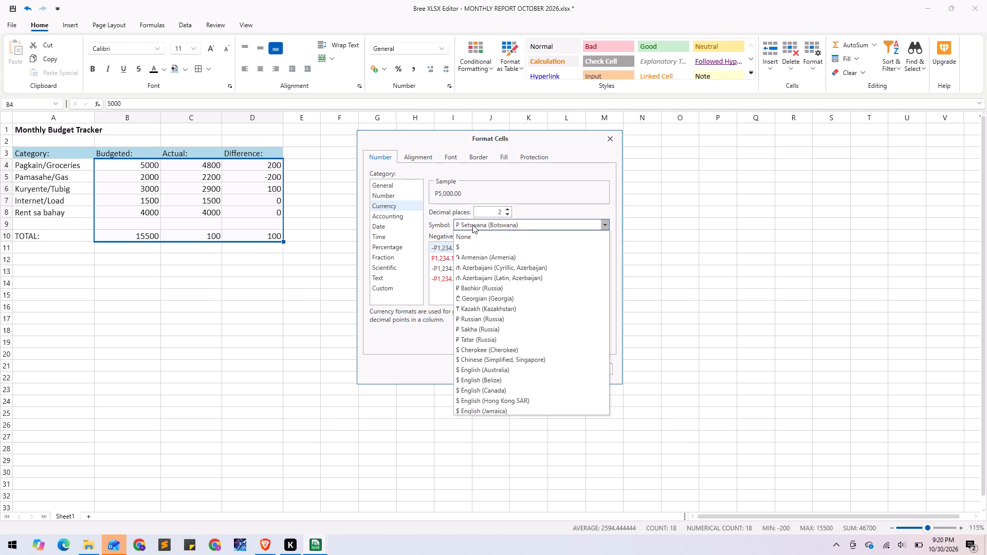
pyautogui.scroll(-6, 469, 253)
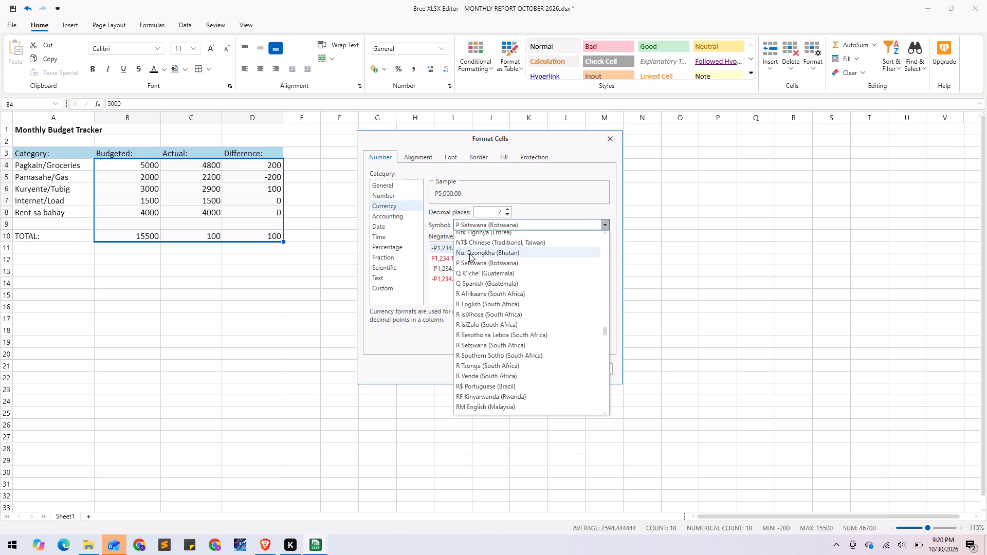
pyautogui.scroll(-5, 469, 254)
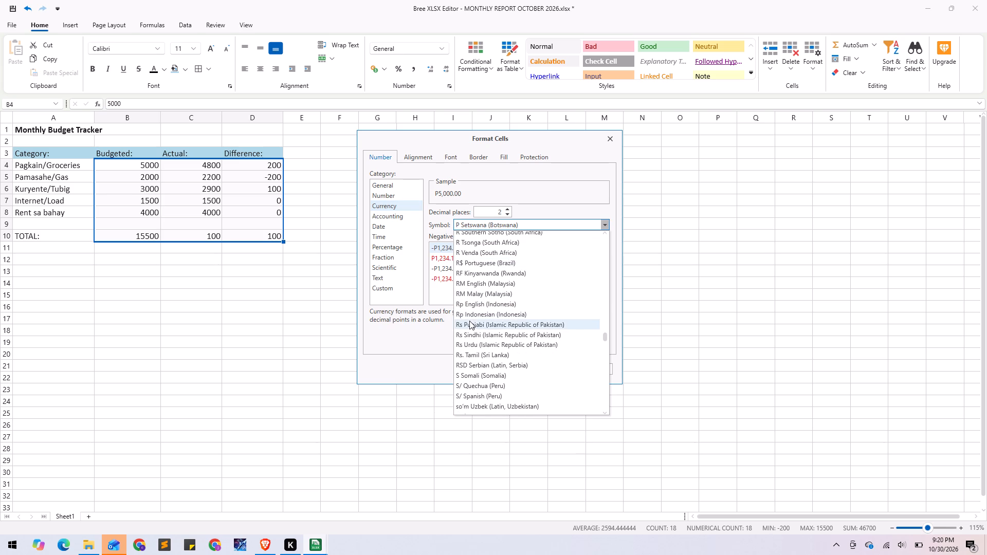
pyautogui.scroll(-3, 479, 329)
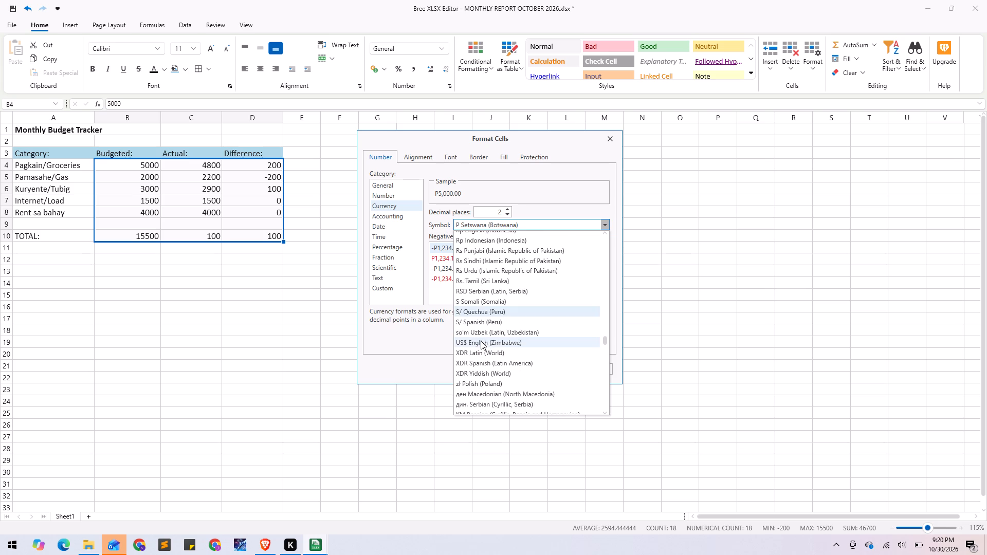
pyautogui.scroll(-2, 481, 344)
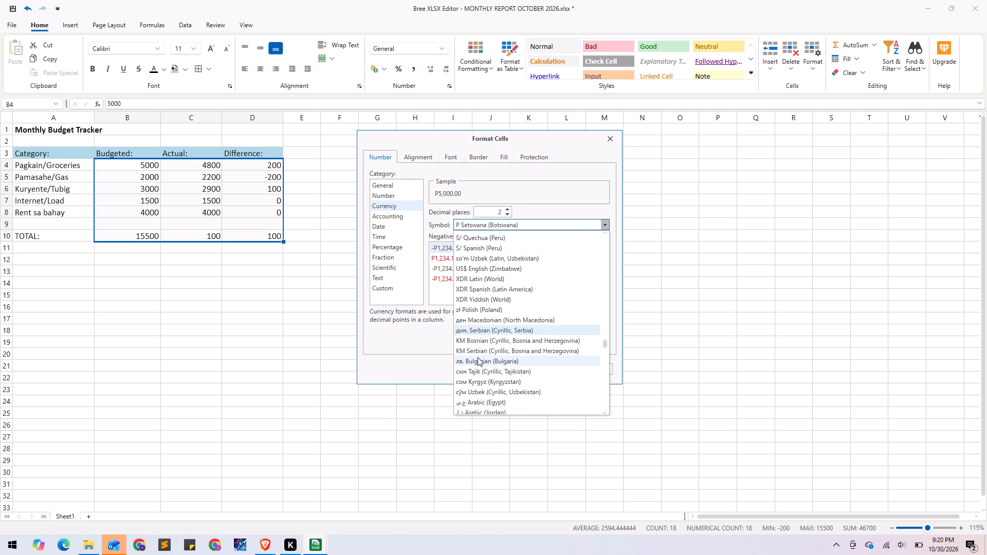
pyautogui.scroll(-10, 477, 357)
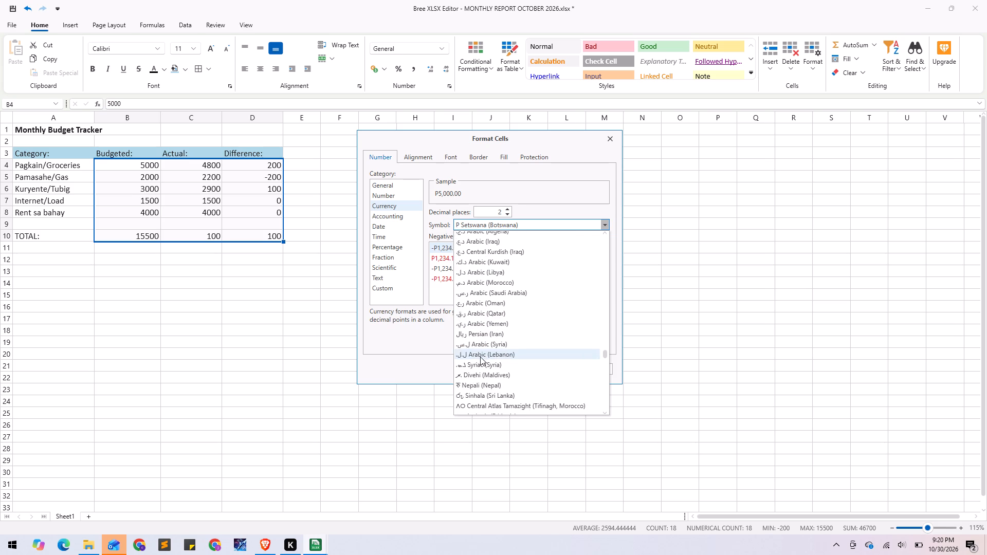
pyautogui.scroll(-9, 480, 357)
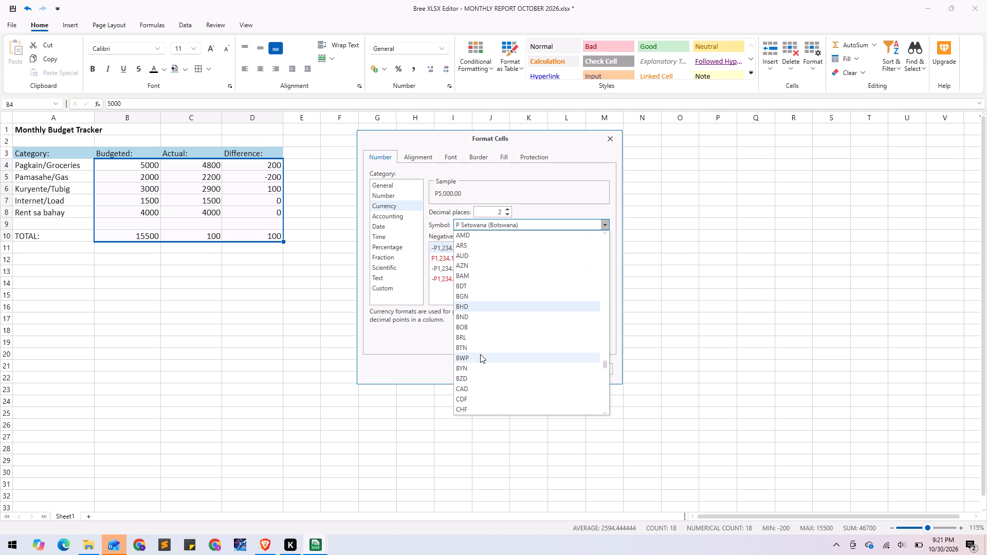
pyautogui.scroll(-10, 480, 354)
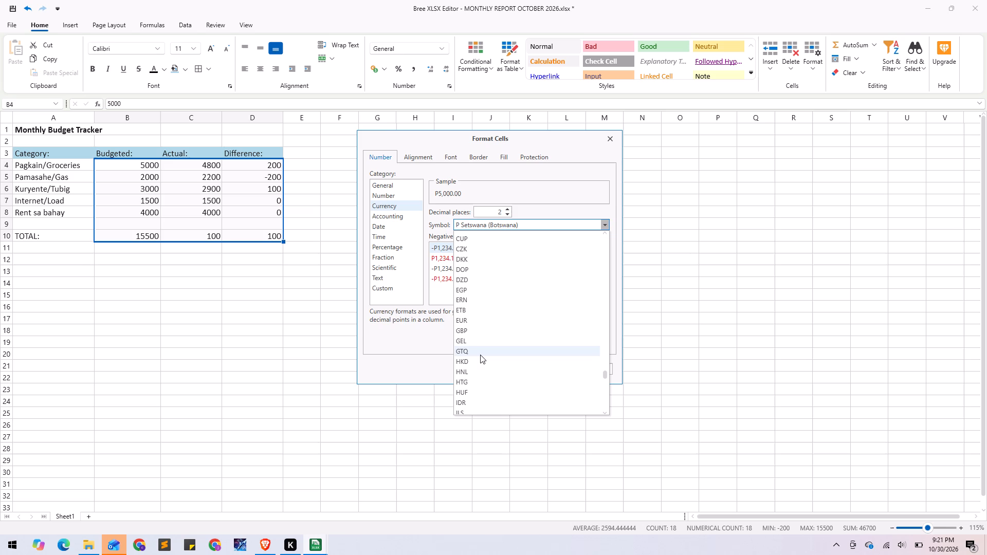
pyautogui.scroll(-2, 466, 326)
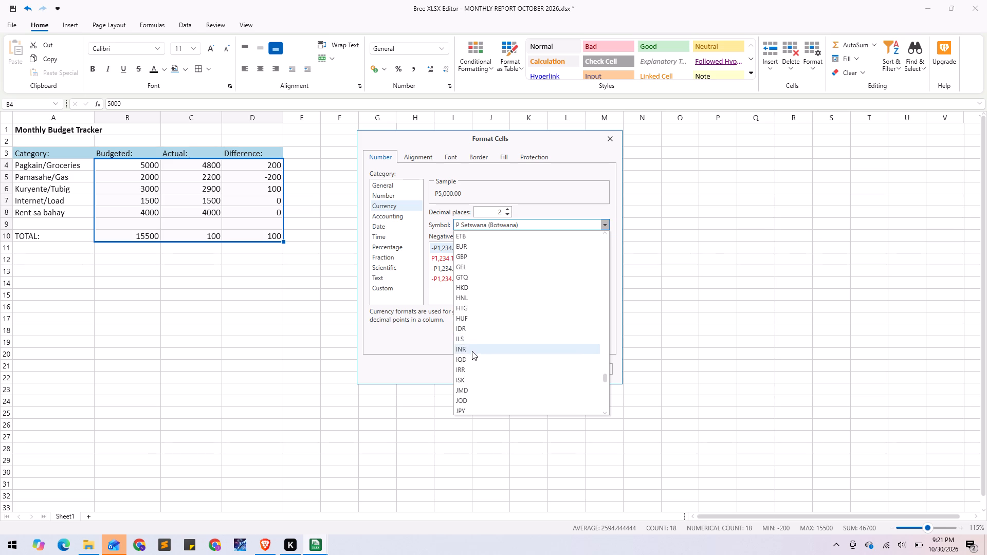
pyautogui.scroll(-4, 470, 361)
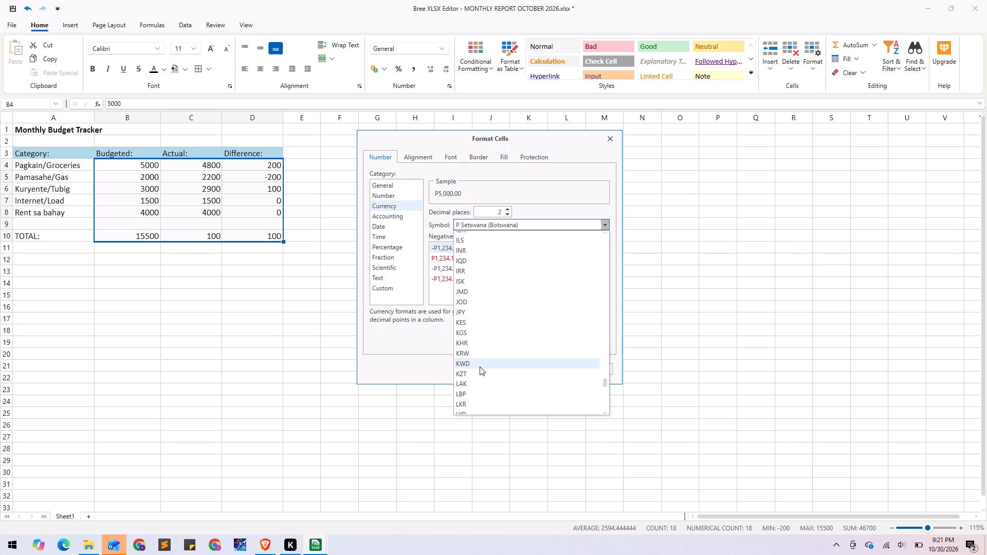
pyautogui.scroll(-6, 480, 367)
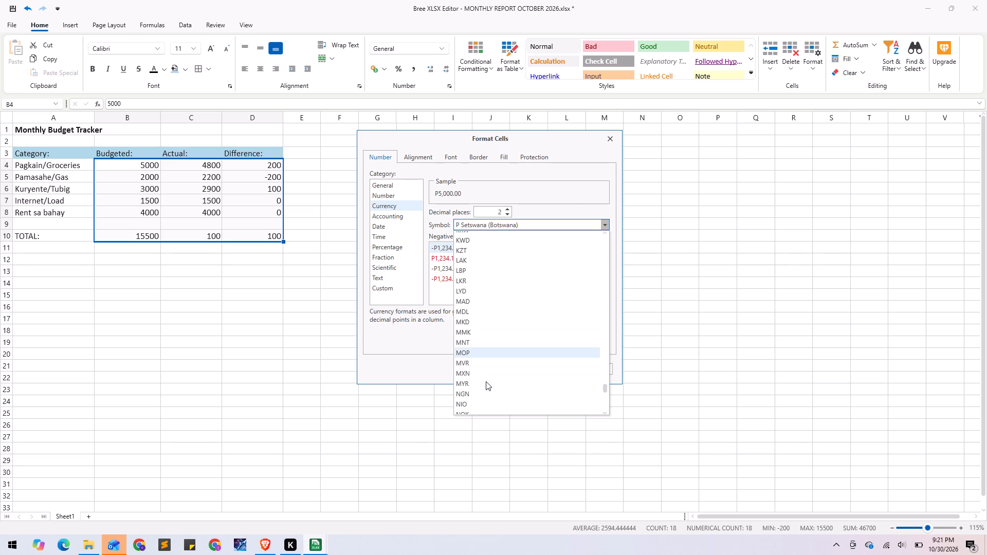
pyautogui.scroll(-3, 486, 381)
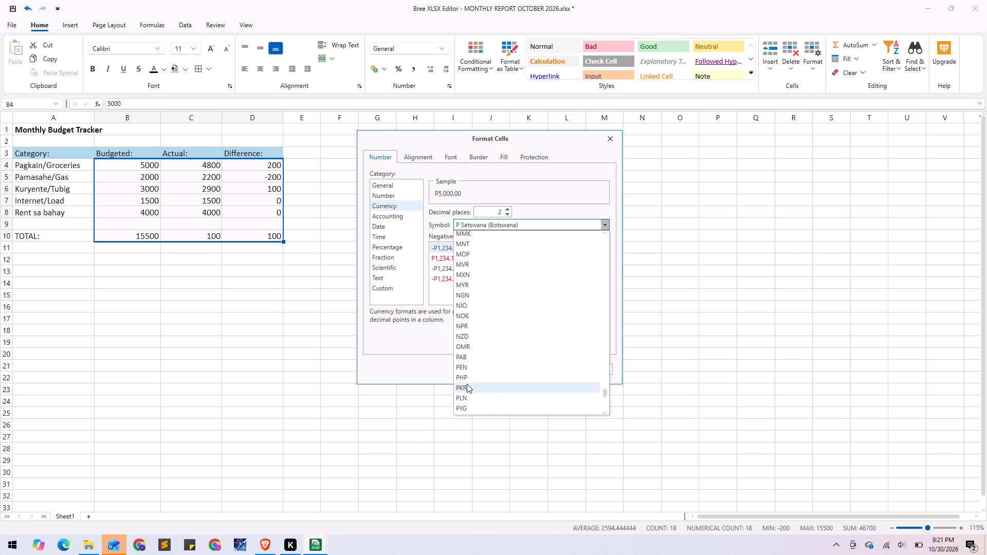
pyautogui.click(464, 378)
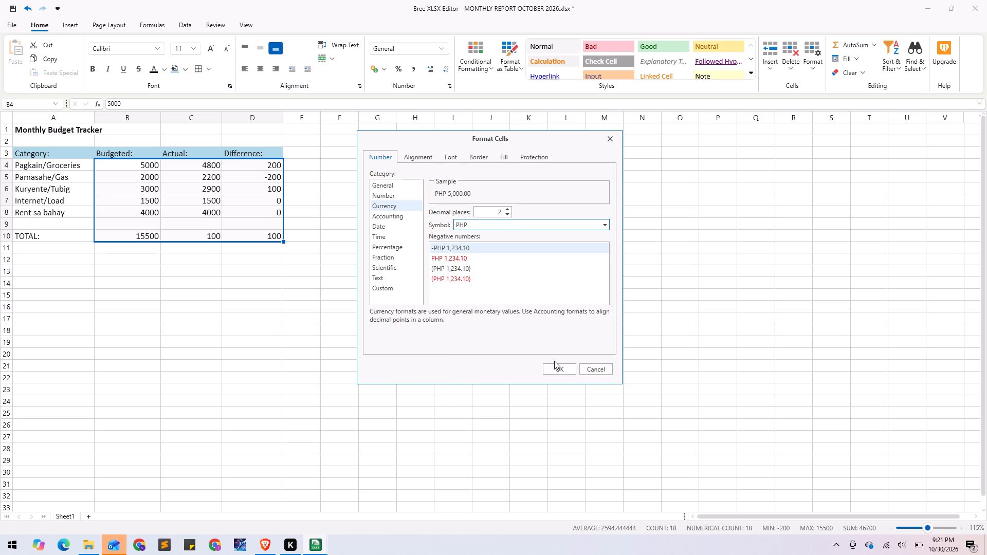
pyautogui.click(557, 368)
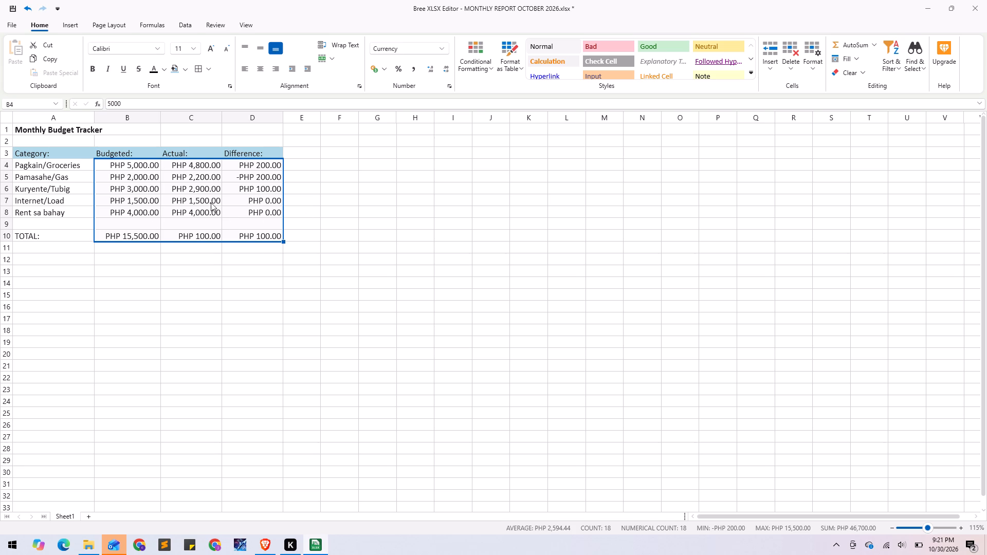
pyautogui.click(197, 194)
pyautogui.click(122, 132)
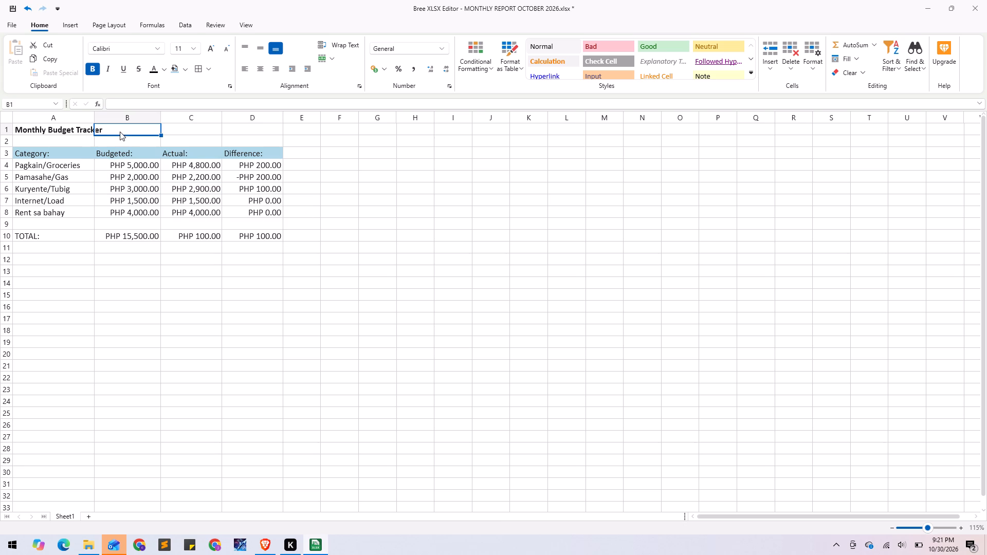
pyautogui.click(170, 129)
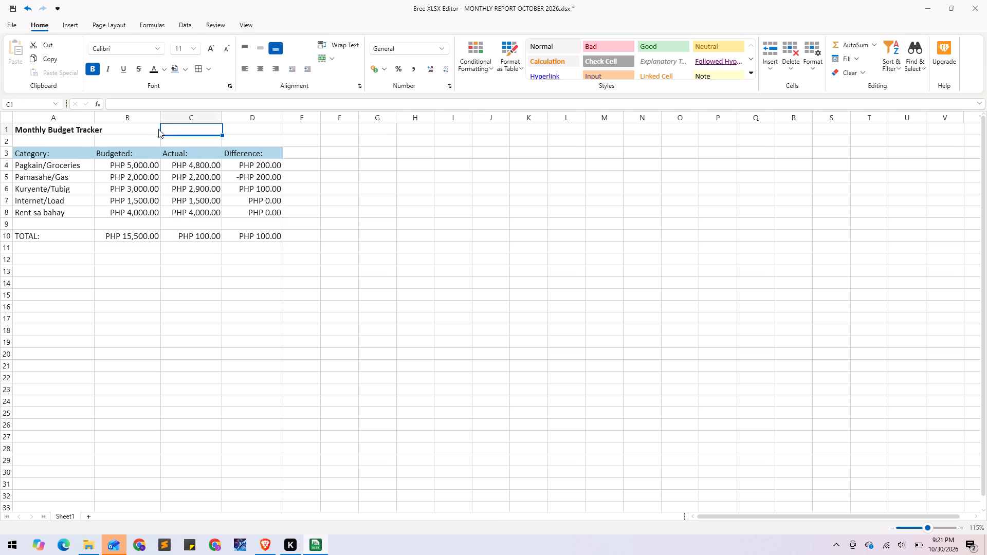
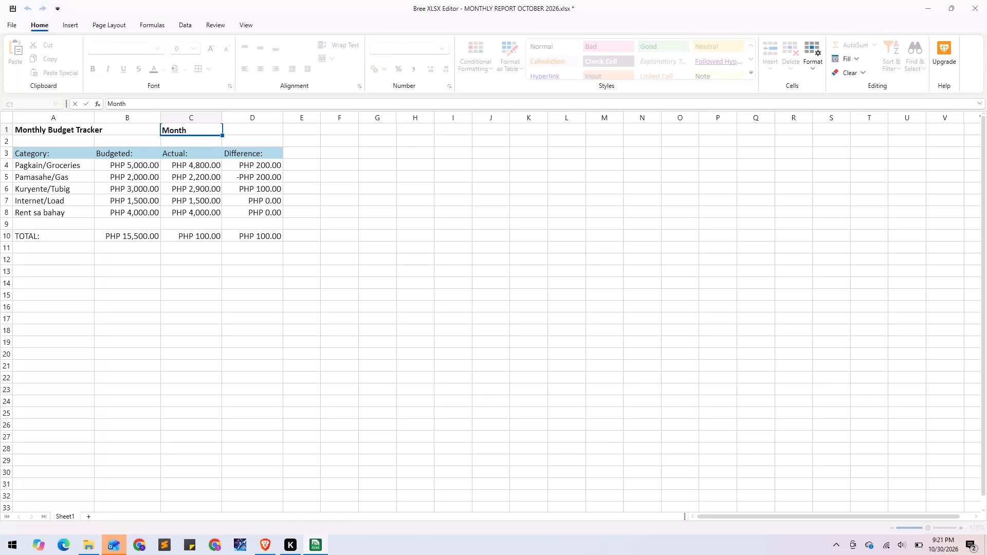
# Complete the bold heading in cell C1, beside the Monthly Budget Tracker title, as "Month of November".
pyautogui.press('space')
pyautogui.press('o')
pyautogui.press('f')
pyautogui.press('space')
pyautogui.write('November')
pyautogui.click(245, 137)
pyautogui.click(249, 124)
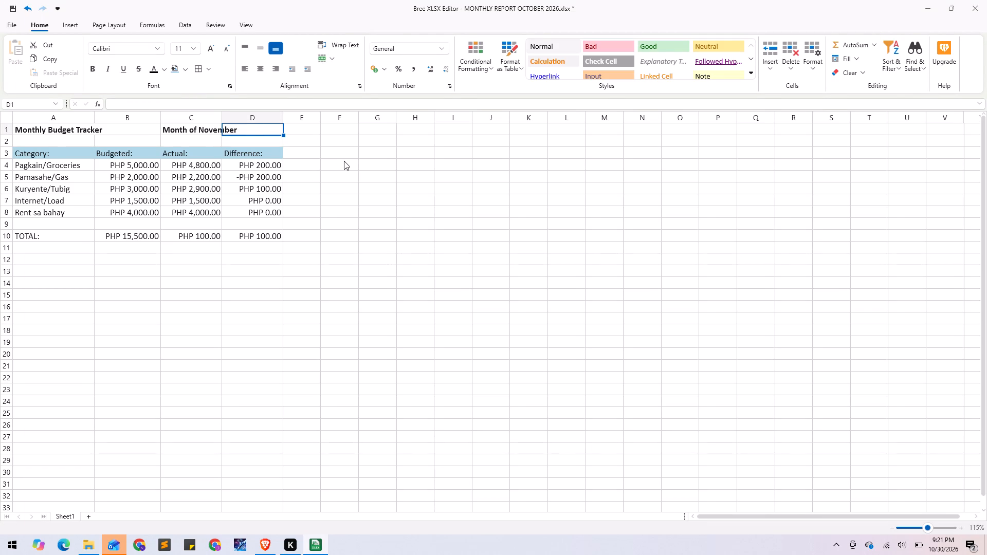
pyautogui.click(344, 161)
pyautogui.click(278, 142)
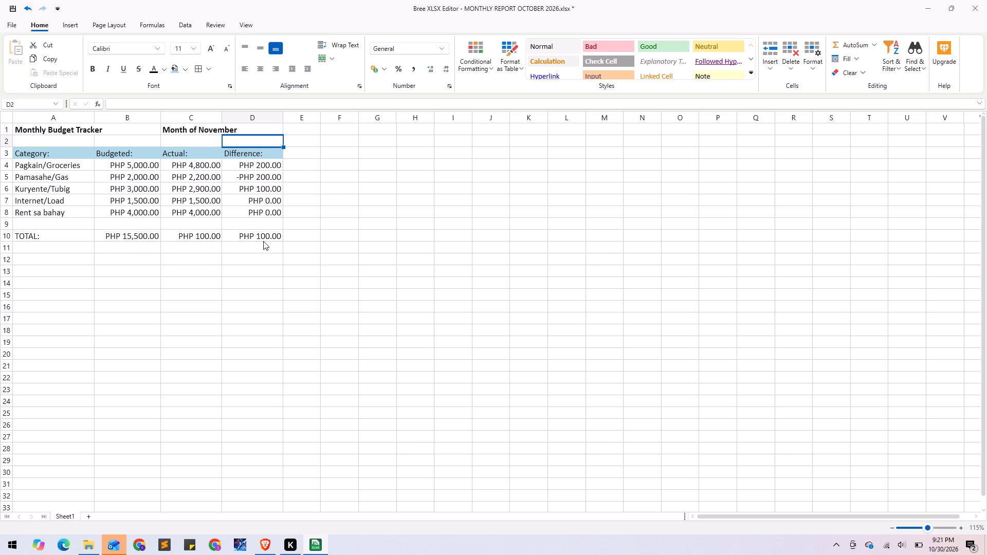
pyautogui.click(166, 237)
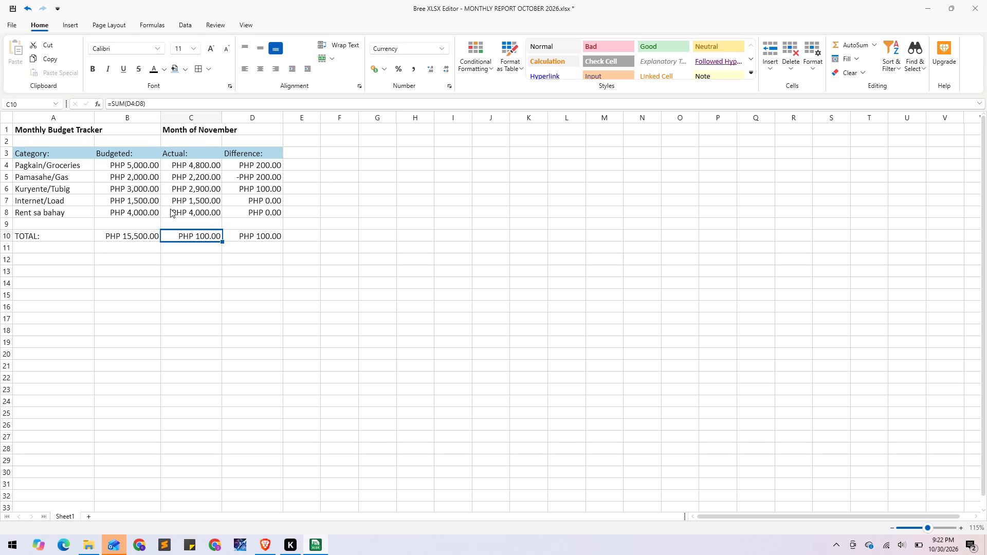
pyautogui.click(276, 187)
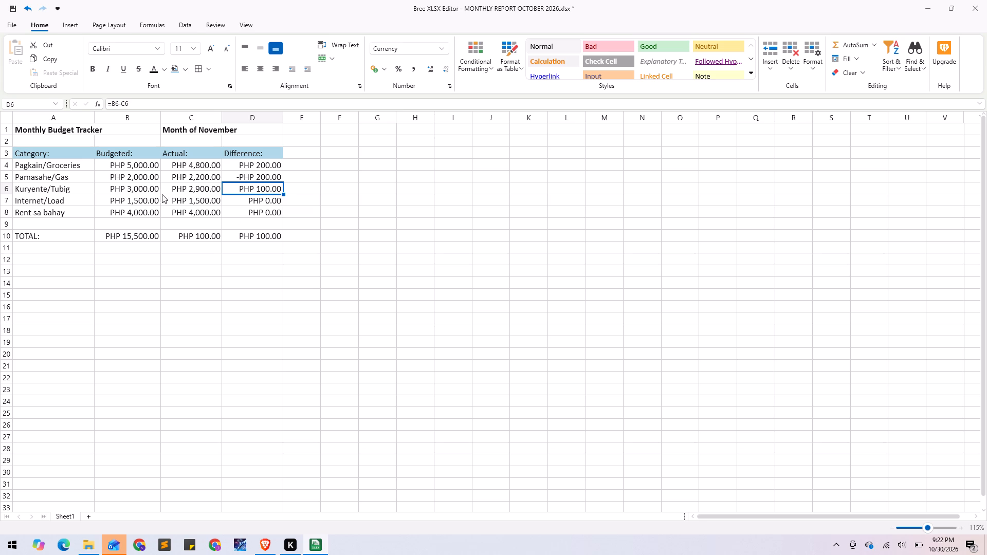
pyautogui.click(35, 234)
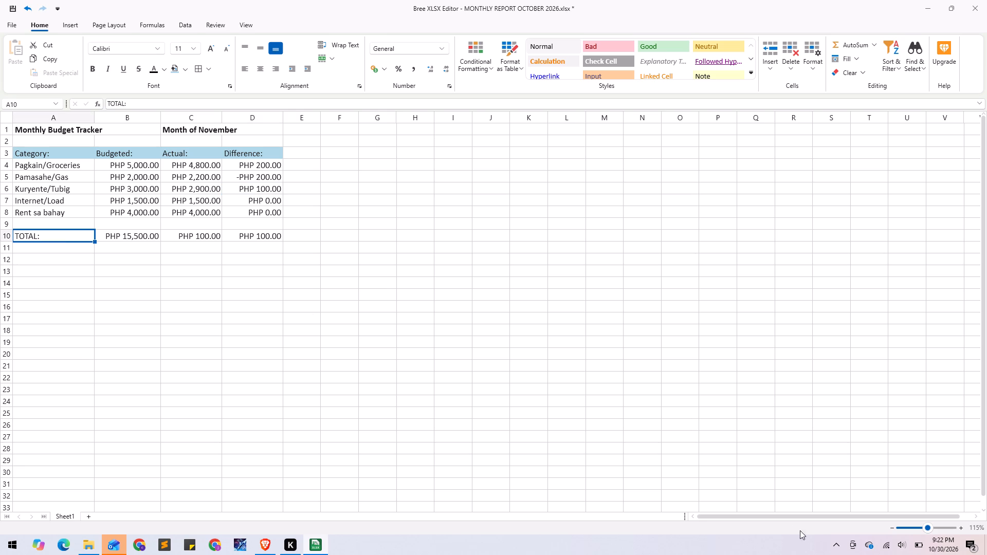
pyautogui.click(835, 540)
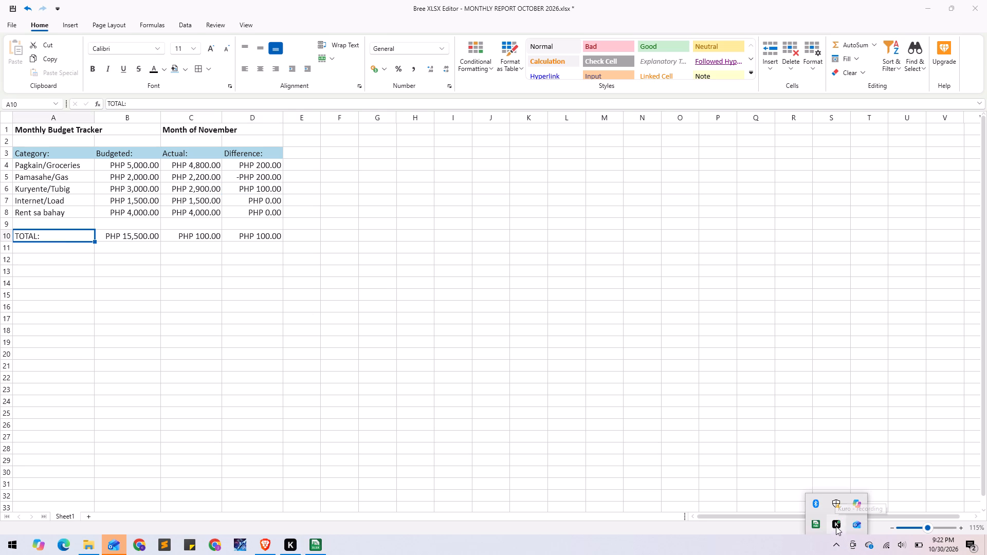
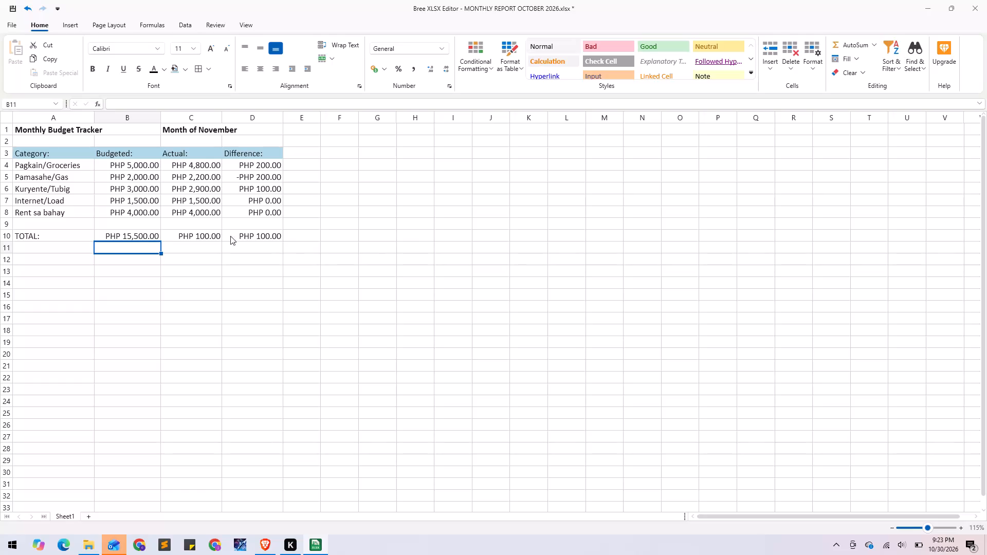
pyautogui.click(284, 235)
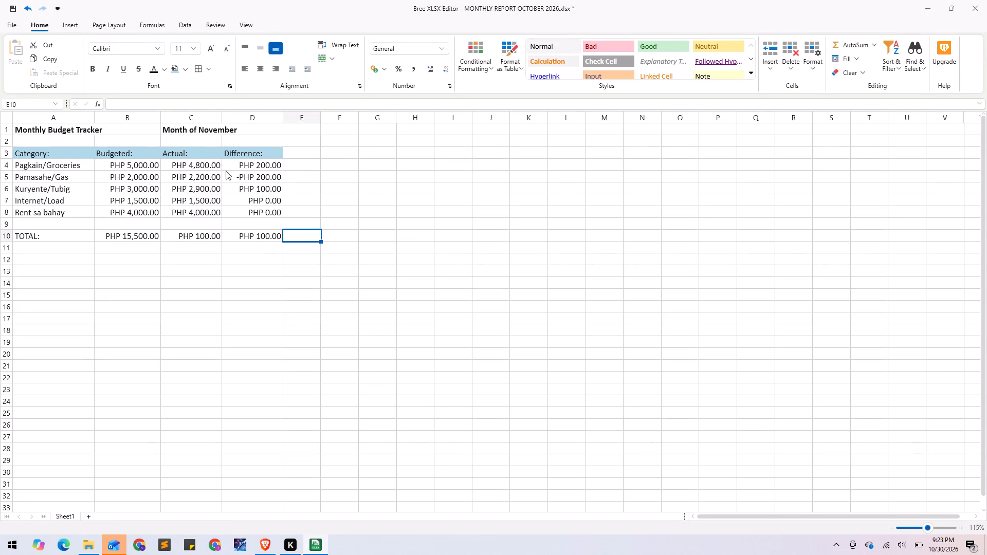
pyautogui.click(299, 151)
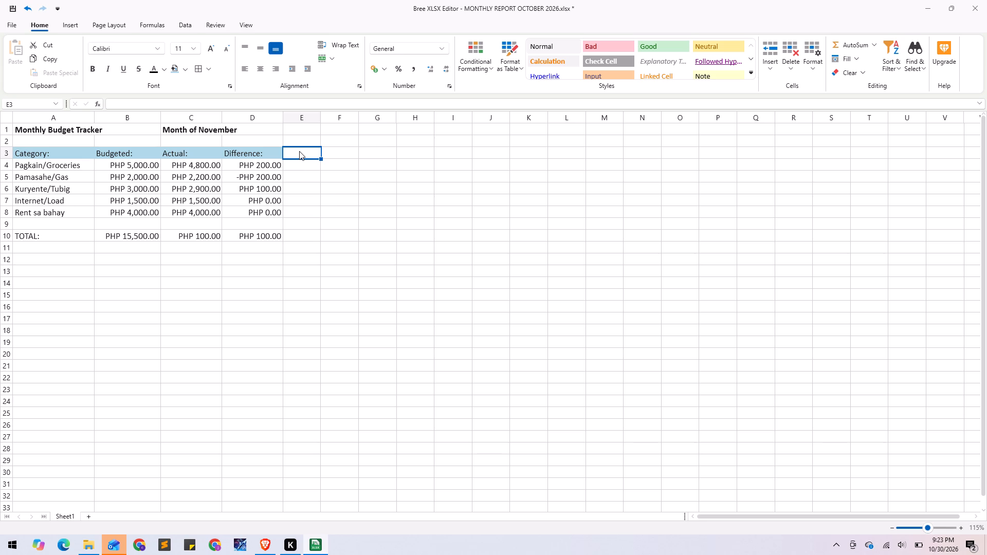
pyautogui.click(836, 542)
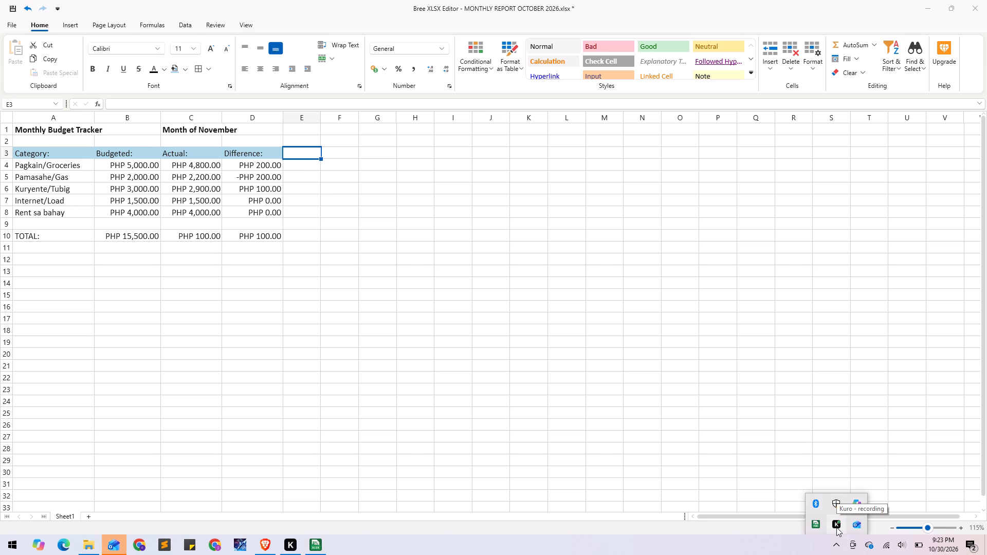